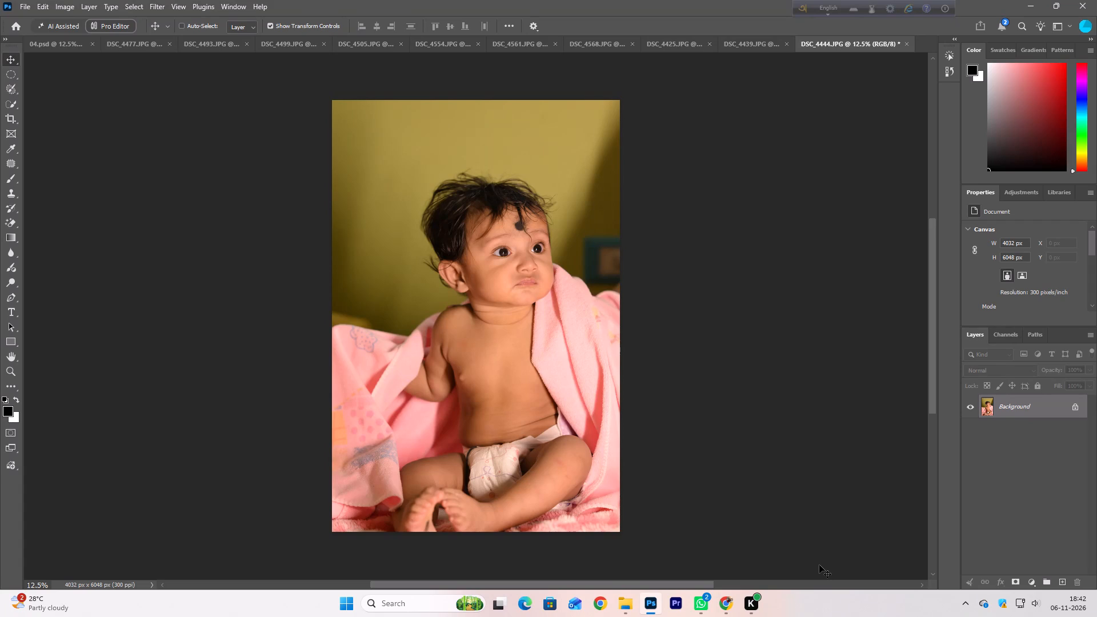
Brighten DSC_4444.JPG with two passes of the last-used RGB Curves adjustment, then undo the second pass.
key("ctrl+alt+m")
key("ctrl+alt+Return")
key("ctrl+alt+m")
key("ctrl+alt+Return")
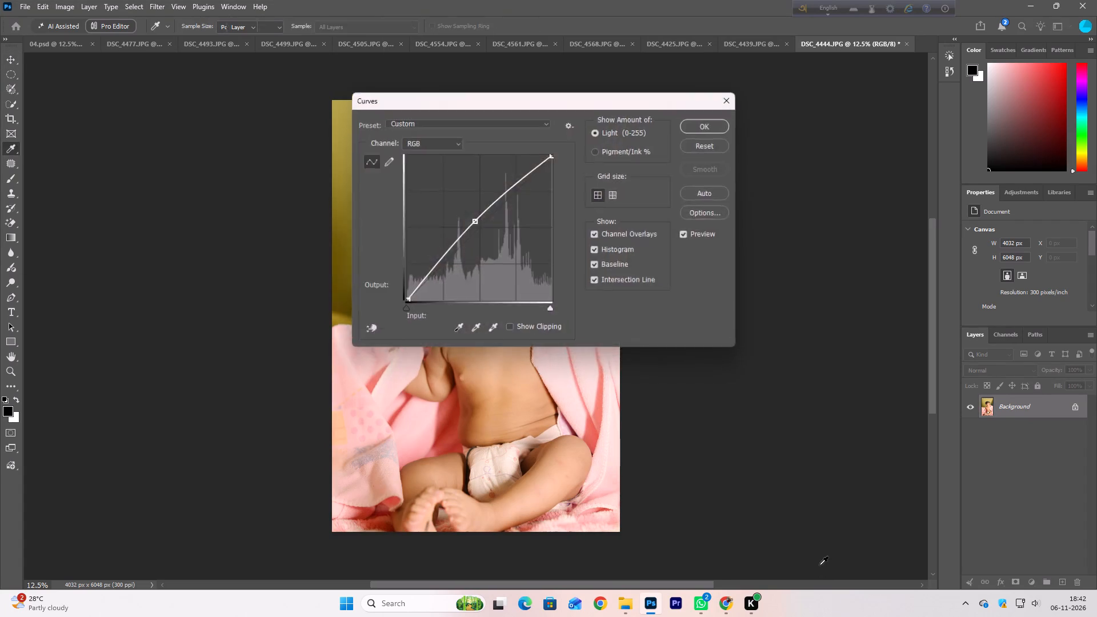
key("Return")
key("ctrl+z")
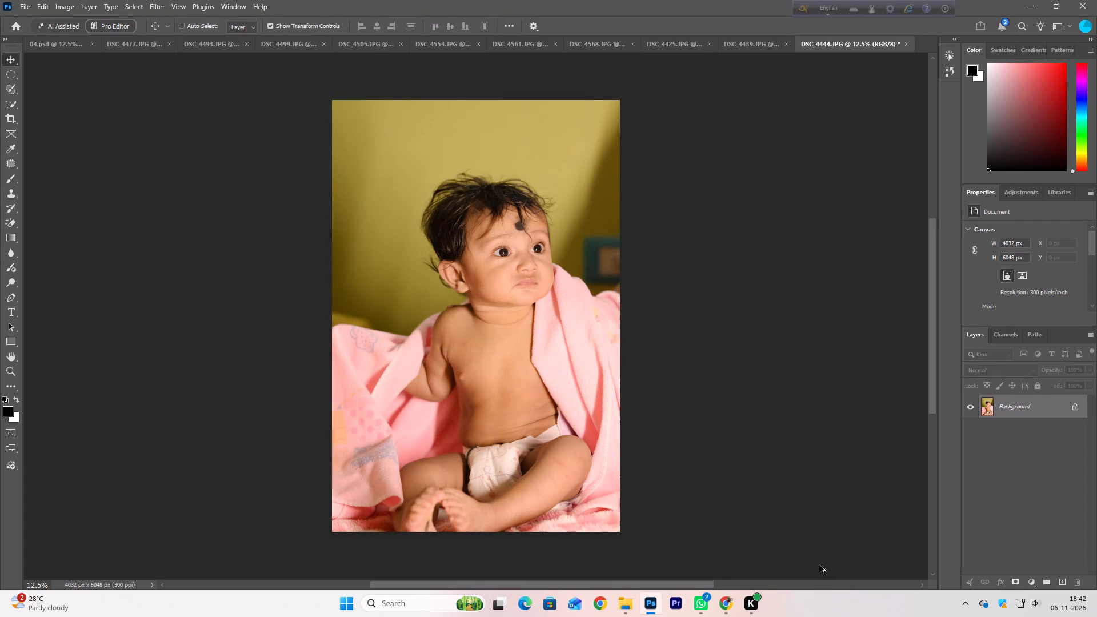
Apply the last-used Color Balance to DSC_4444.JPG's midtones: Cyan to Red -14, Magenta to Green 0, Yellow to Blue +14.
key("ctrl+alt+b")
key("ctrl+alt+Return")
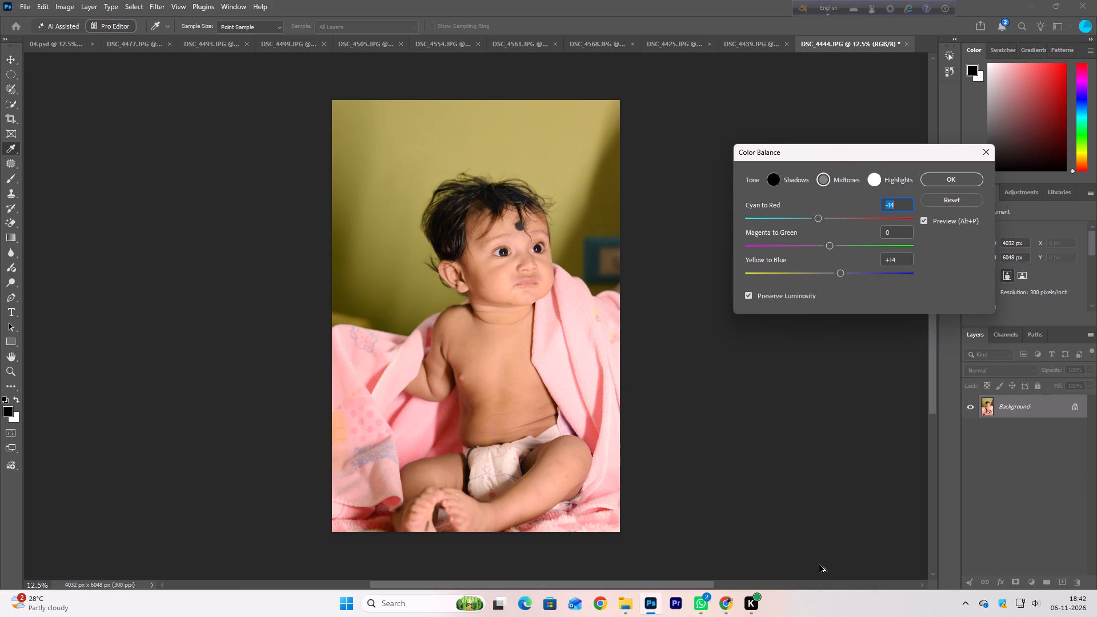
key("Return")
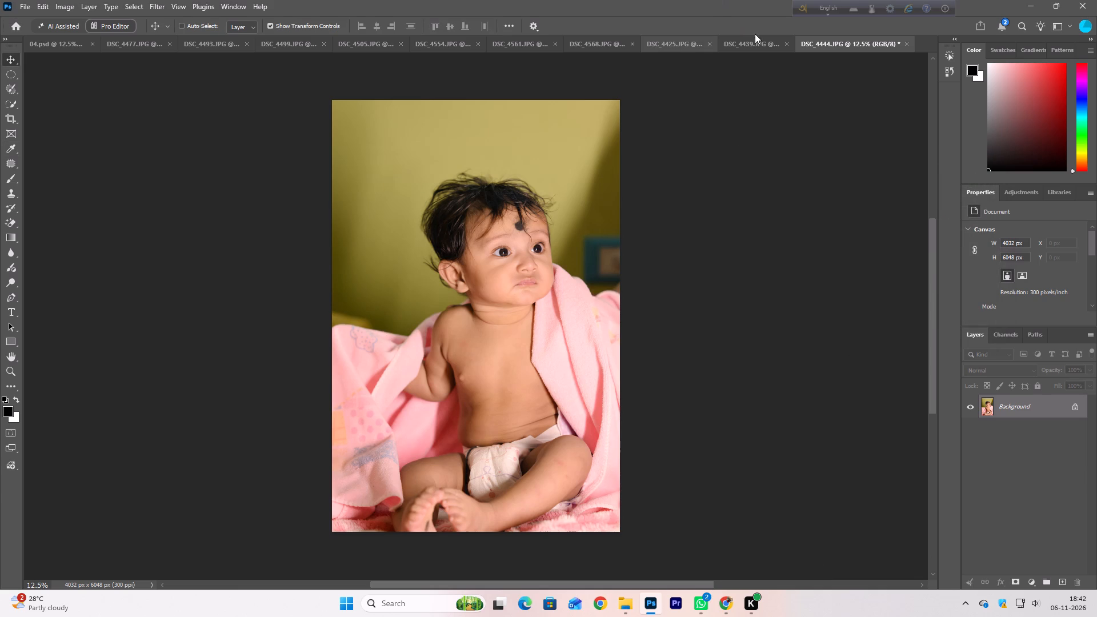
Switch to DSC_4439.JPG and brighten it with three passes of the last-used Curves adjustment.
left_click(747, 54)
left_click(754, 48)
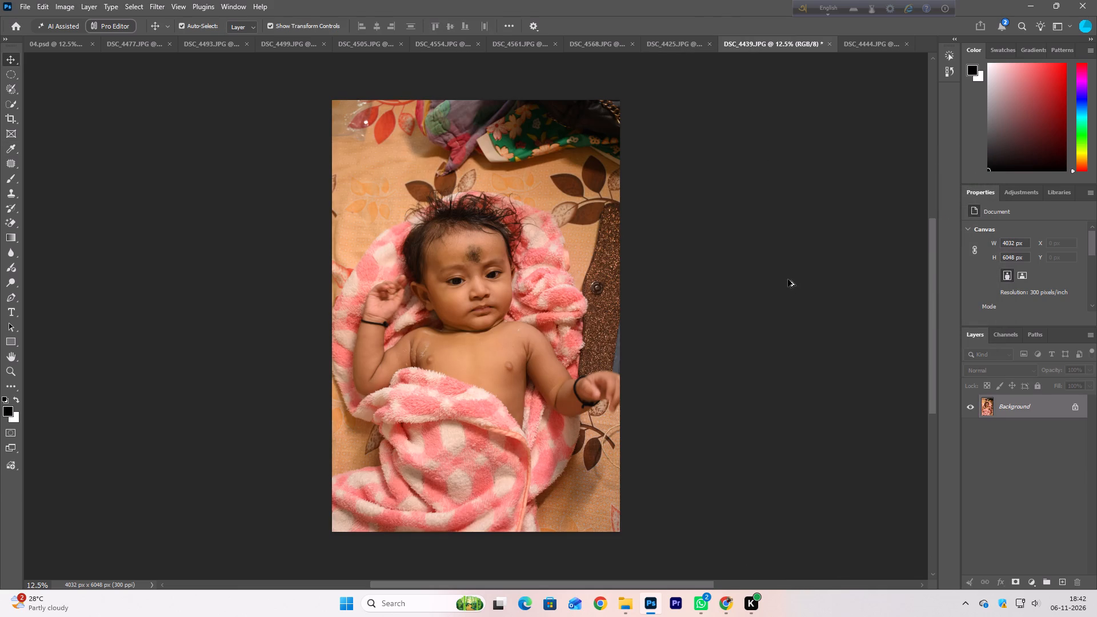
key("ctrl+alt+m")
key("ctrl+alt+Return")
key("ctrl+alt+m")
key("ctrl+alt+Return")
key("ctrl+alt+m")
key("ctrl+alt+Return")
key("ctrl+alt+Return")
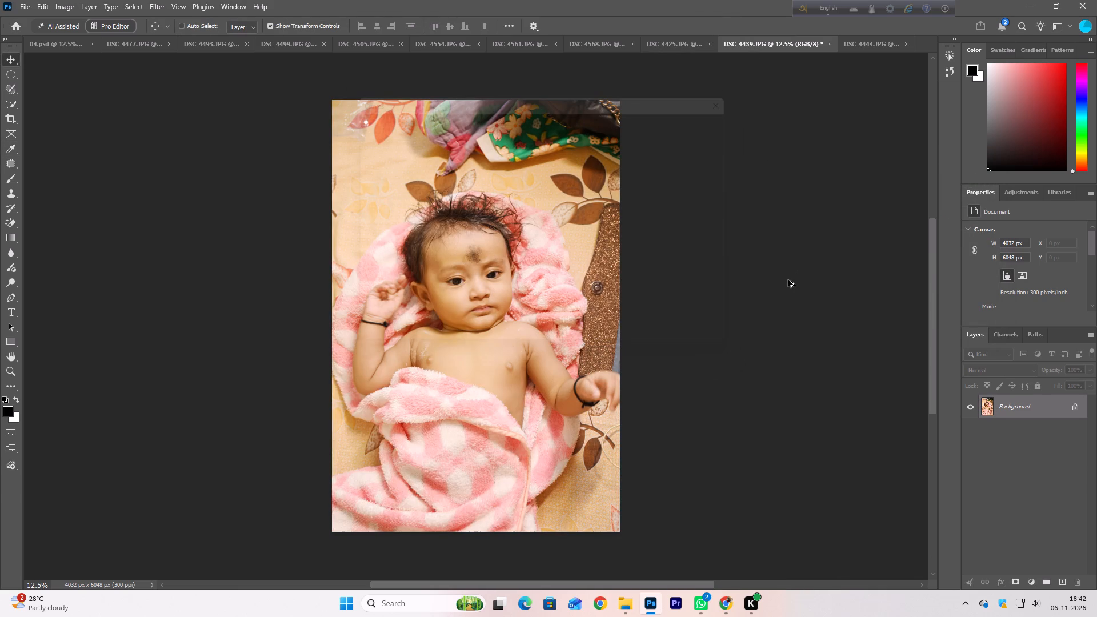
Reapply Color Balance to DSC_4439.JPG's midtones with Cyan to Red -14, Magenta to Green 0 and Yellow to Blue +14.
key("ctrl+alt+b")
key("Return")
key("ctrl+alt+b")
key("ctrl+alt+Return")
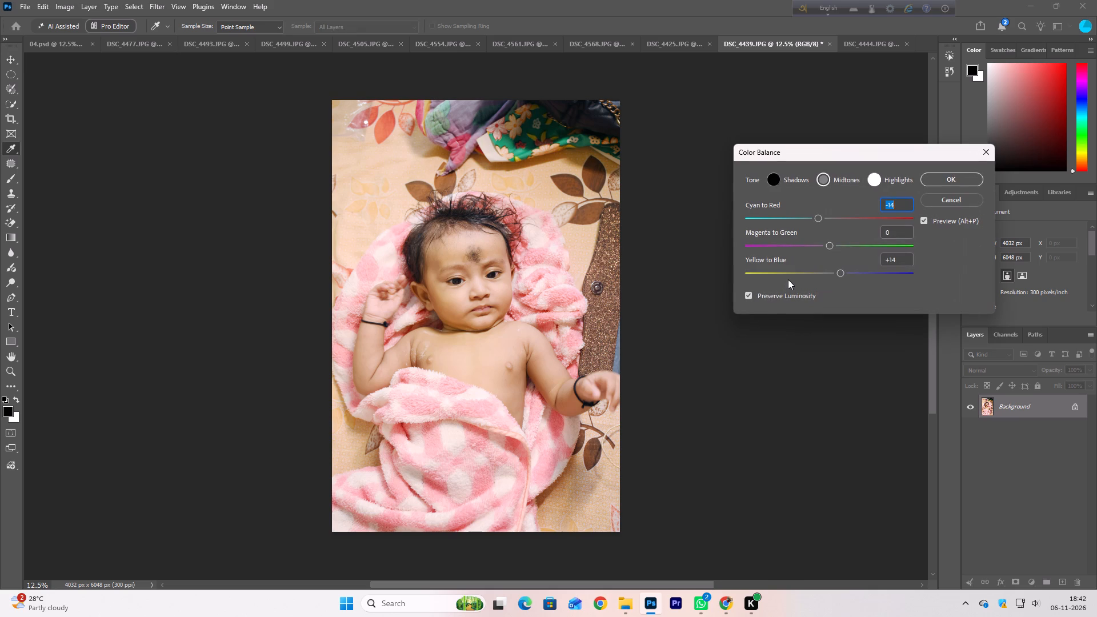
key("Return")
Deepen the shadows of DSC_4439.JPG with the last-used Levels settings.
key("ctrl+alt+l")
key("ctrl+alt+Return")
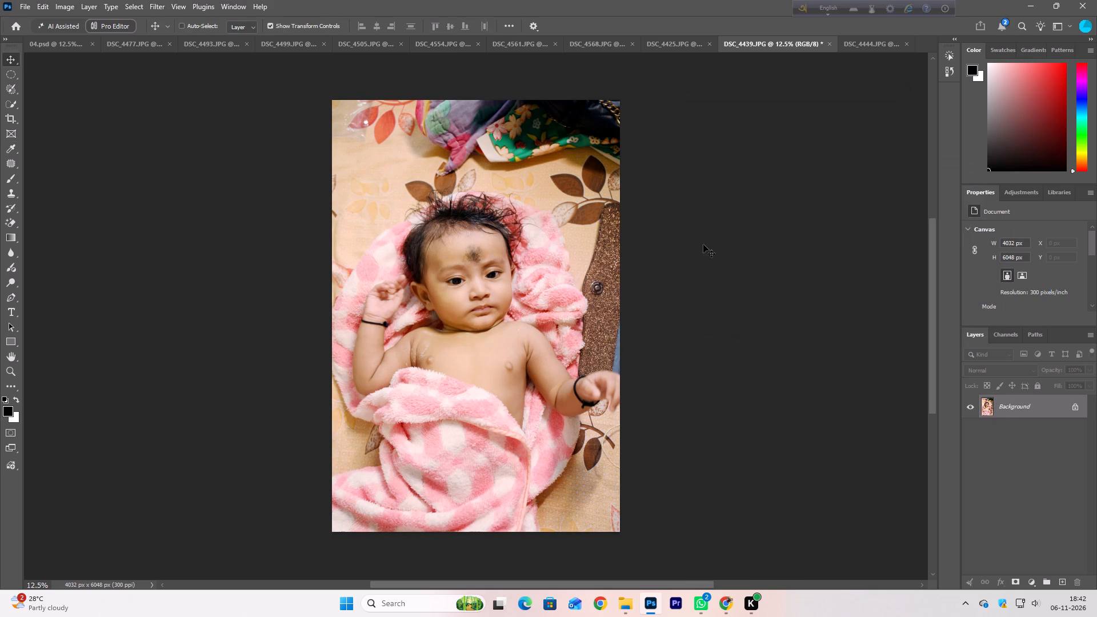
Switch to DSC_4425.JPG and brighten it with two passes of the last-used Curves adjustment.
left_click(687, 50)
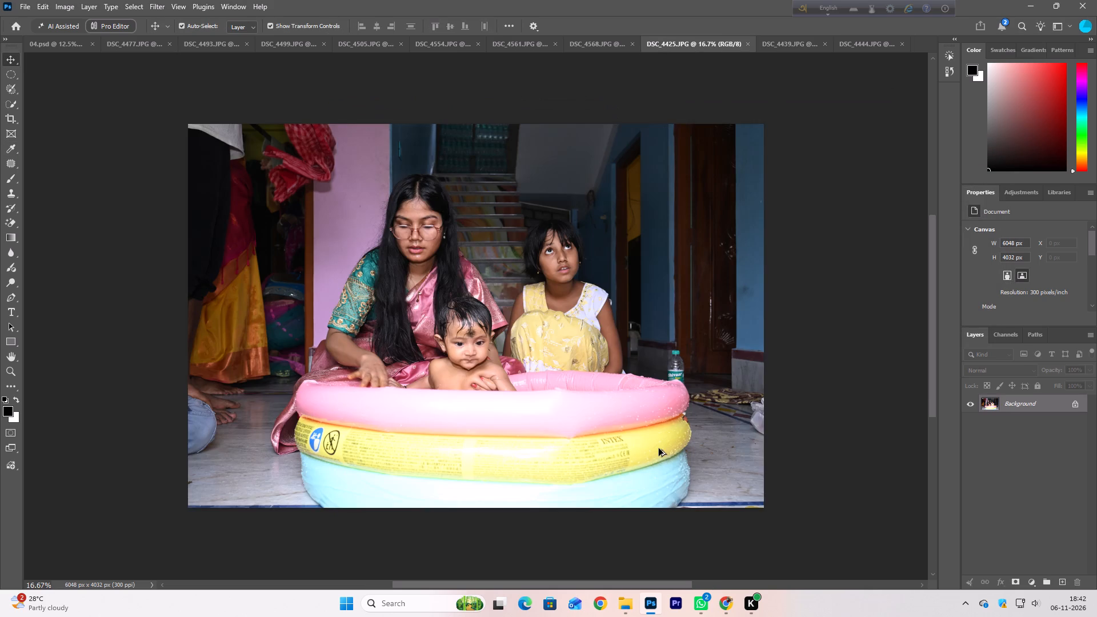
key("ctrl+alt+m")
key("ctrl+alt+Return")
key("ctrl+alt+m")
key("ctrl+alt+Return")
key("ctrl+alt+Return")
key("ctrl+alt+Return")
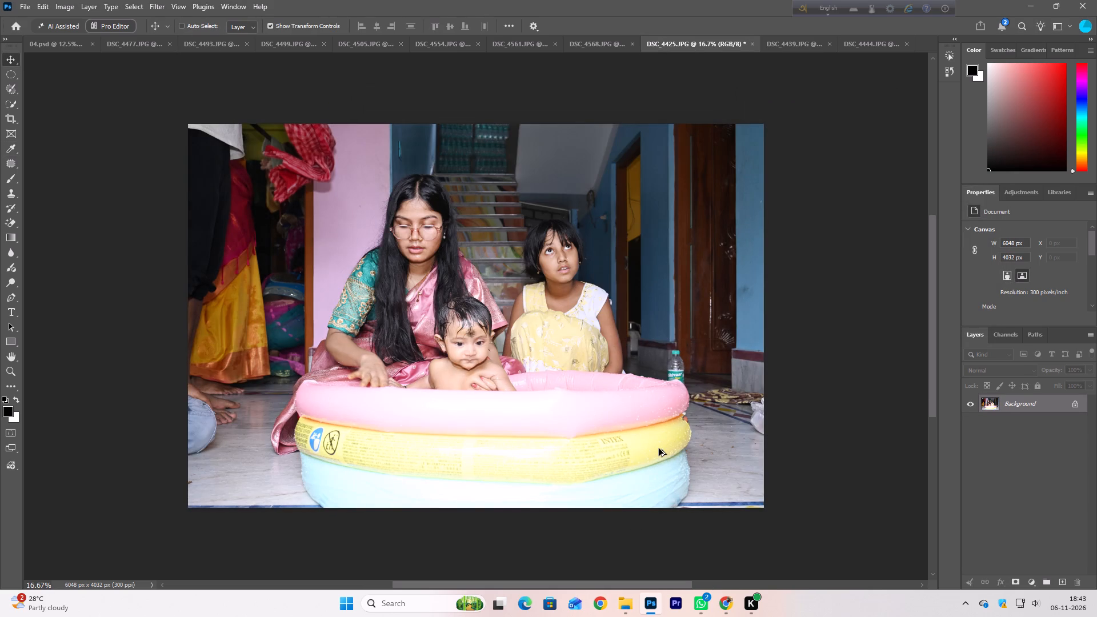
Deepen the shadows of DSC_4425.JPG with the last-used Levels settings.
key("ctrl+alt+l")
key("ctrl+alt+Return")
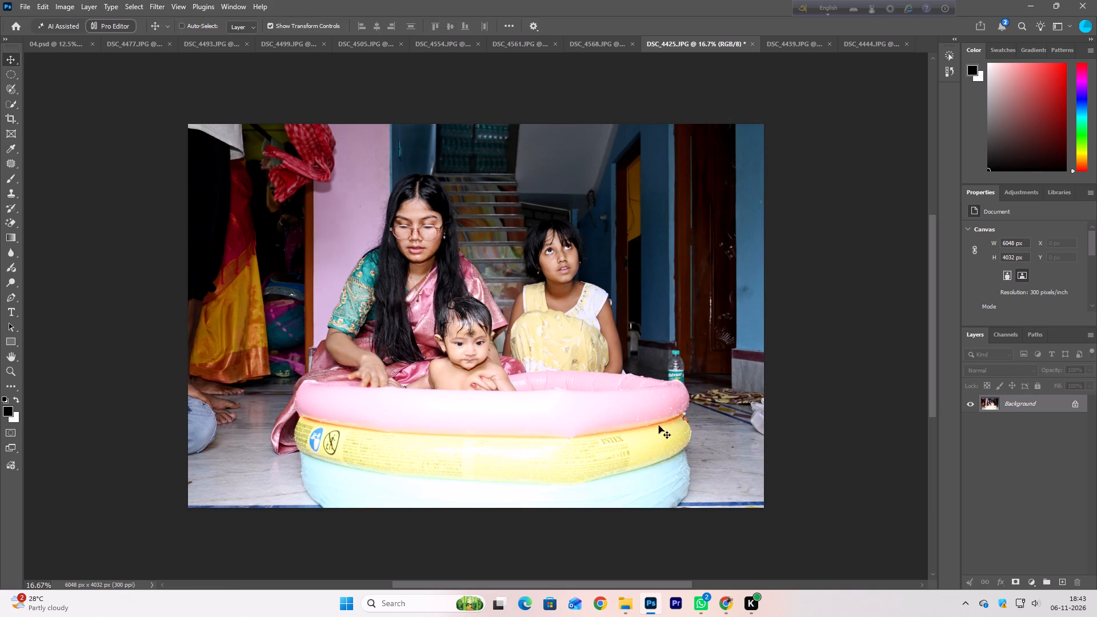
Switch to DSC_4568.JPG and brighten it with three passes of the last-used Curves adjustment.
left_click(602, 39)
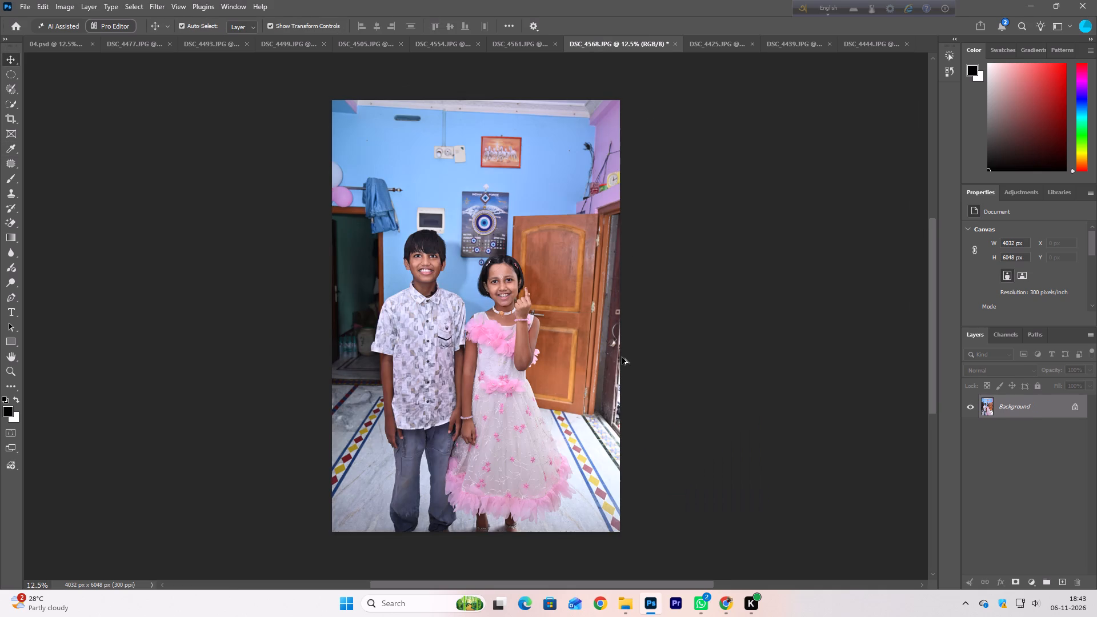
key("ctrl+alt+m")
key("ctrl+alt+Return")
key("ctrl+alt+m")
key("ctrl+alt+Return")
key("ctrl+alt+m")
key("ctrl+alt+Return")
key("ctrl+alt+Return")
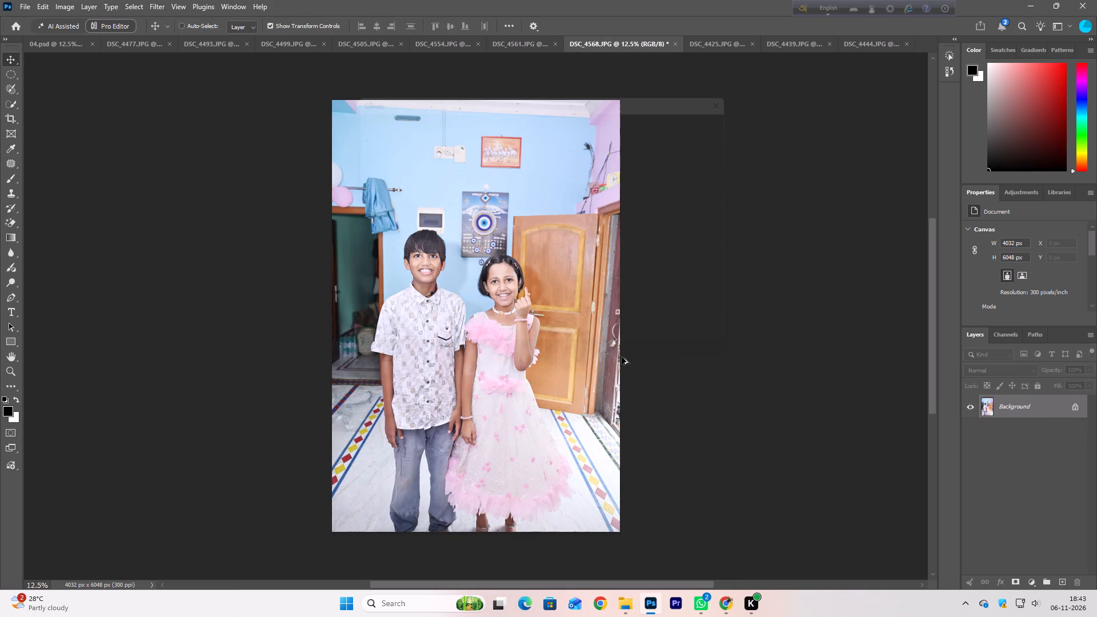
key("ctrl+alt+Return")
Deepen the shadows of DSC_4568.JPG with the last-used Levels settings.
key("ctrl+alt+l")
key("ctrl+alt+Return")
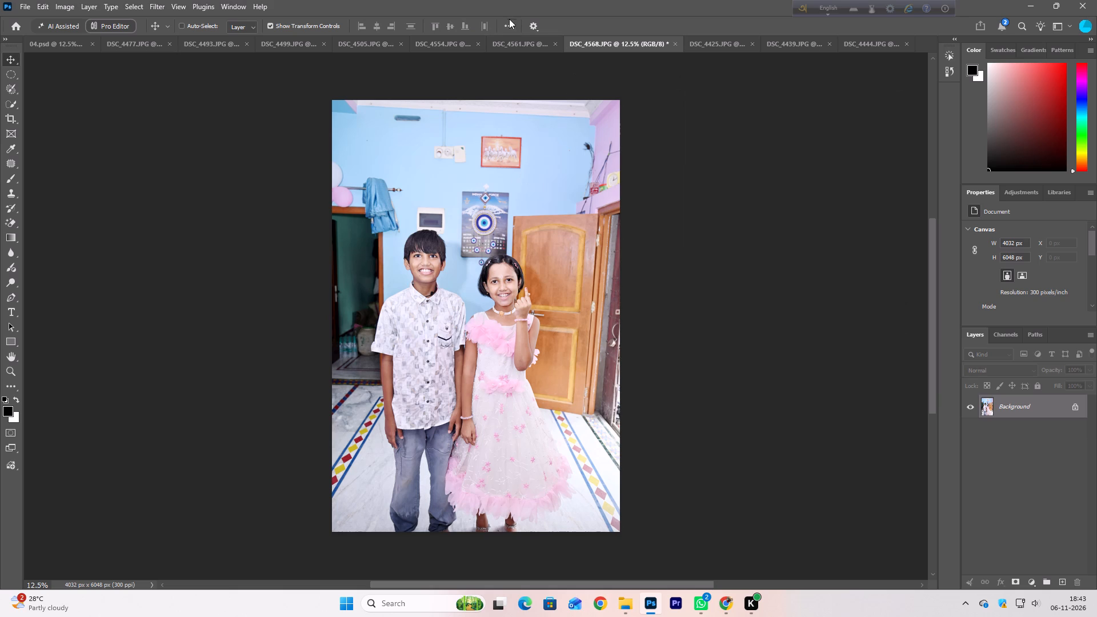
Switch to DSC_4561.JPG and brighten it with three passes of the last-used Curves adjustment.
left_click(519, 47)
key("ctrl+alt+m")
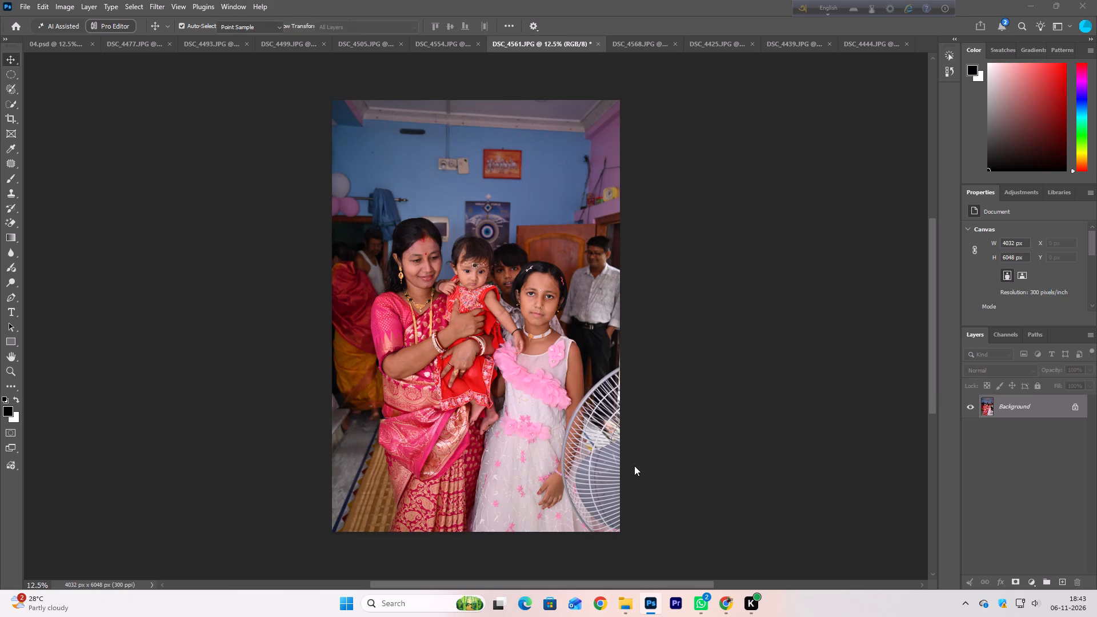
key("ctrl+alt+Return")
key("ctrl+alt+m")
key("ctrl+alt+Return")
key("ctrl+alt+m")
key("ctrl+alt+Return")
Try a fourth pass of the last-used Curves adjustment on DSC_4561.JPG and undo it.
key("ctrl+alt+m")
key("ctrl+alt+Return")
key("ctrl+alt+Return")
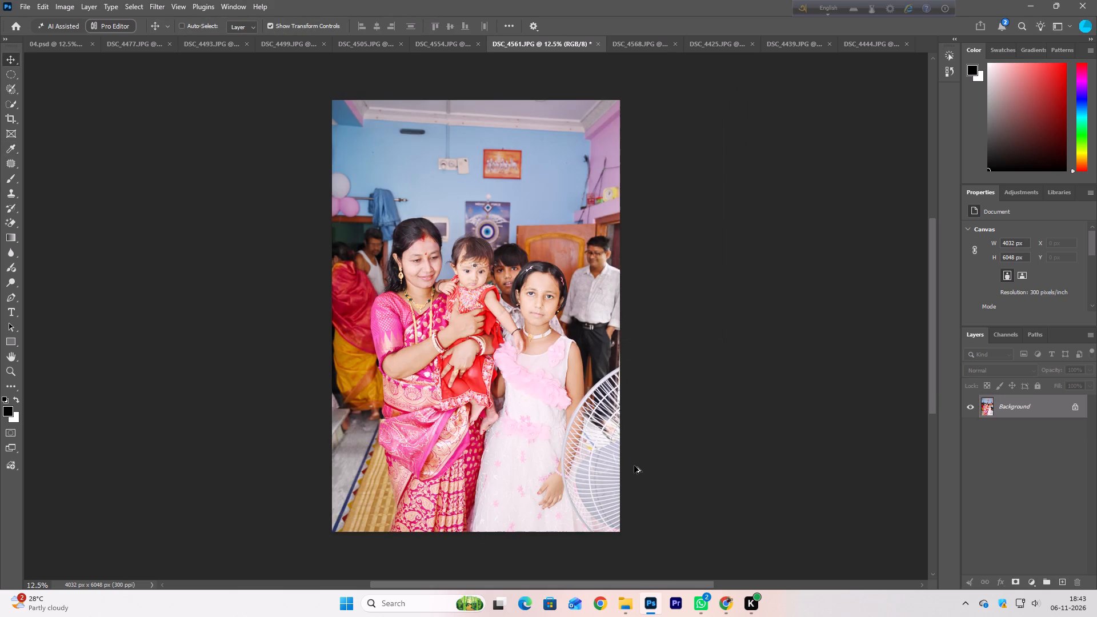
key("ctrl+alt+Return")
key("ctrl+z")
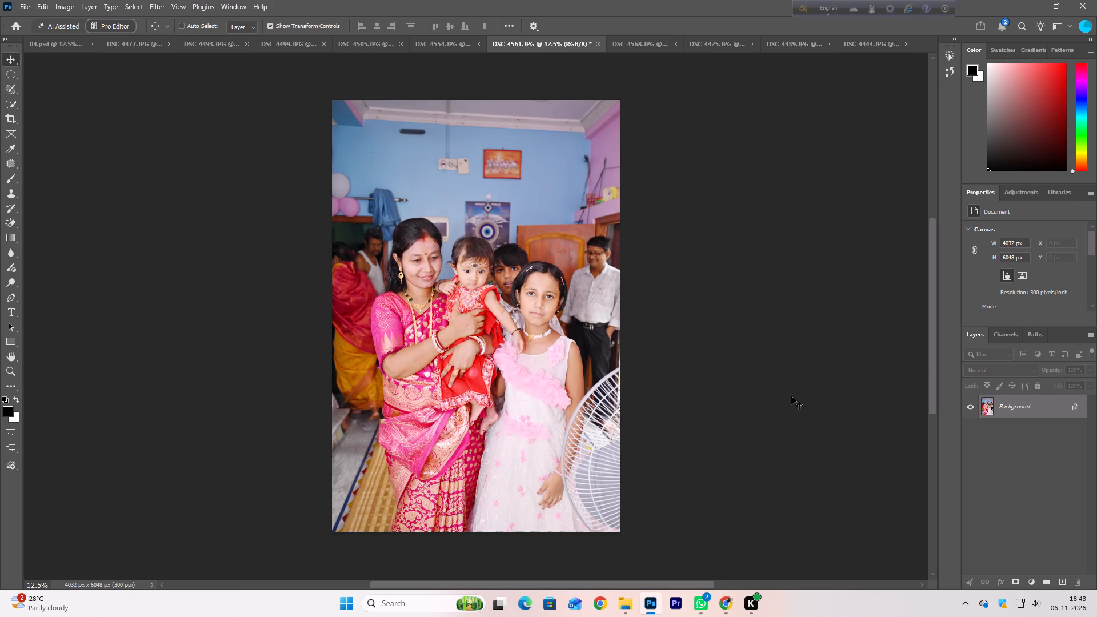
Switch to DSC_4554.JPG and brighten it with three passes of the last-used Curves adjustment.
left_click(454, 45)
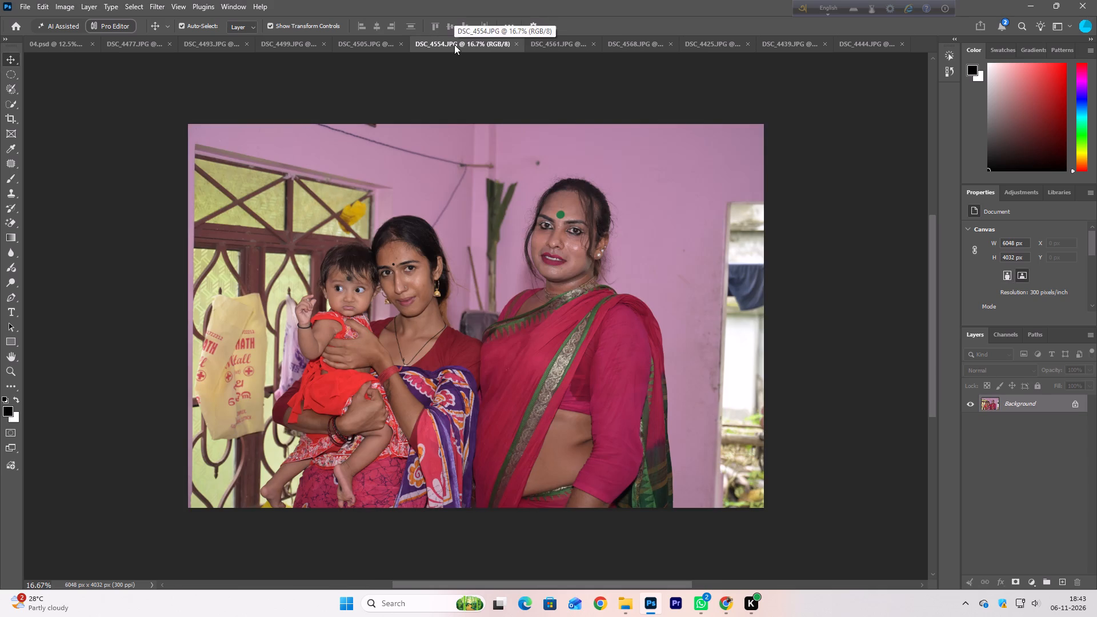
key("ctrl+alt+m")
key("ctrl+alt+Return")
key("ctrl+alt+m")
key("ctrl+alt+Return")
key("ctrl+alt+m")
key("ctrl+alt+Return")
key("ctrl+alt+Return")
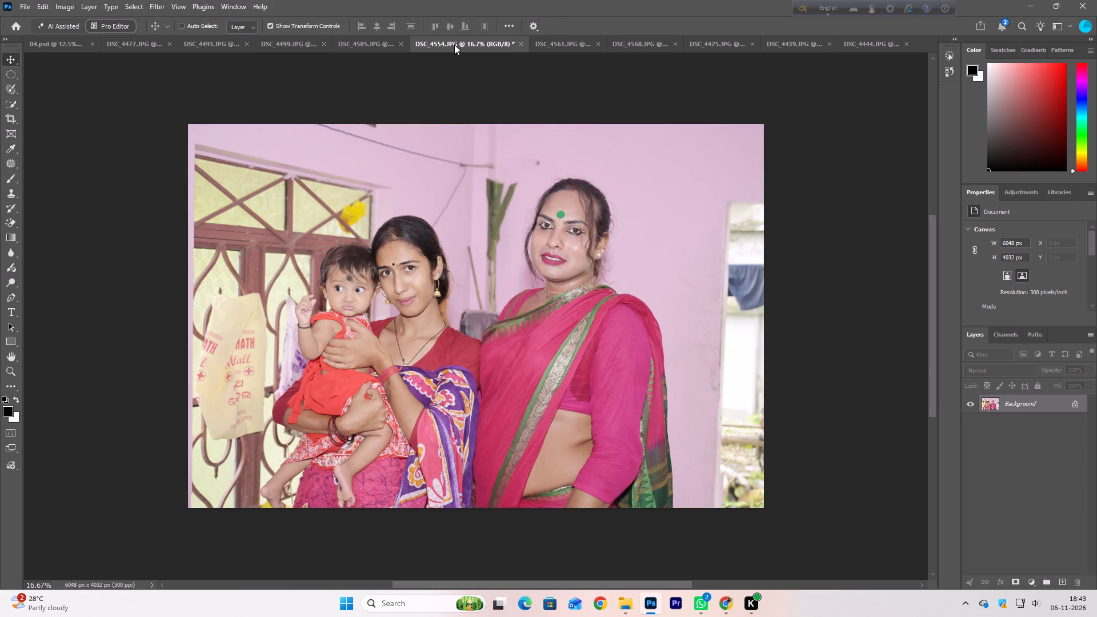
Apply the last-used Levels to DSC_4554.JPG with input levels 19, 1.00 and 255.
key("ctrl+alt+l")
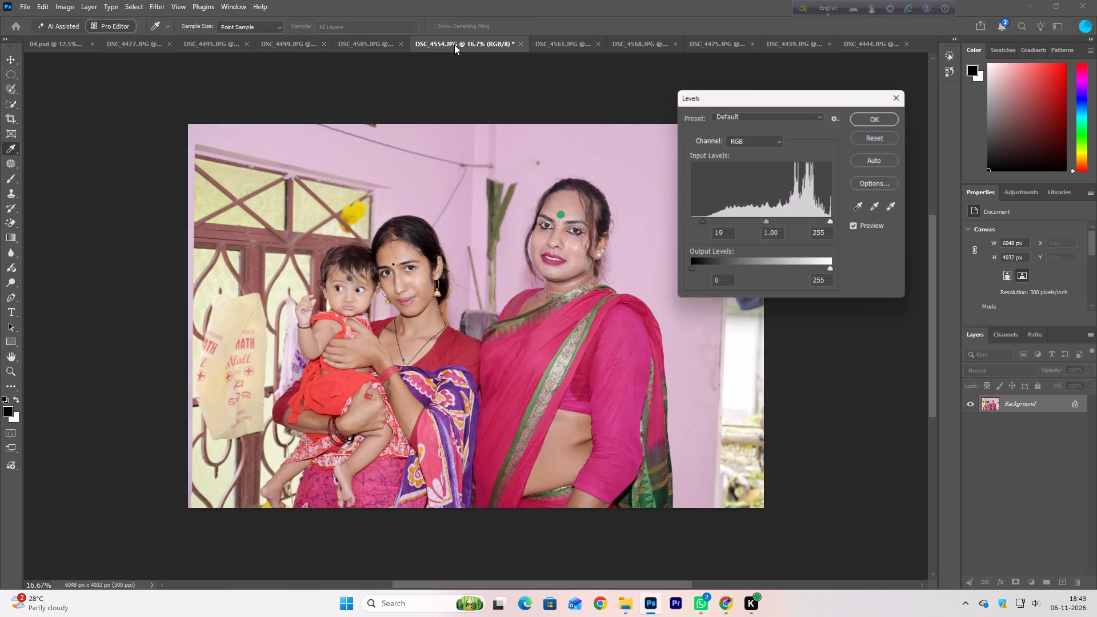
key("ctrl+alt+Return")
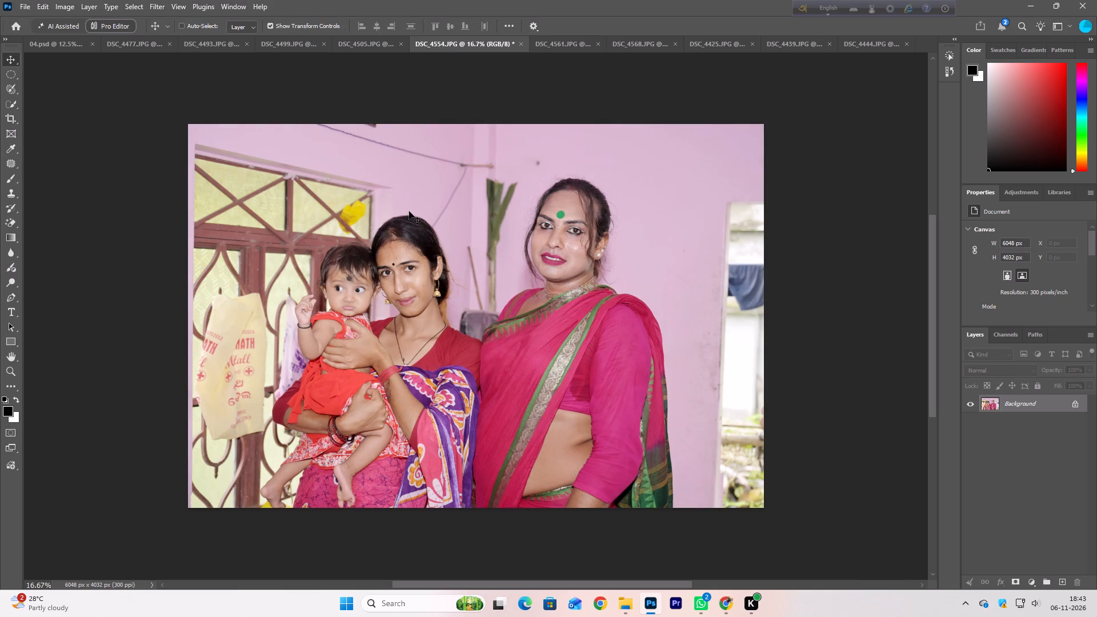
Switch to DSC_4505.JPG and brighten it with three passes of the last-used Curves adjustment.
left_click(379, 43)
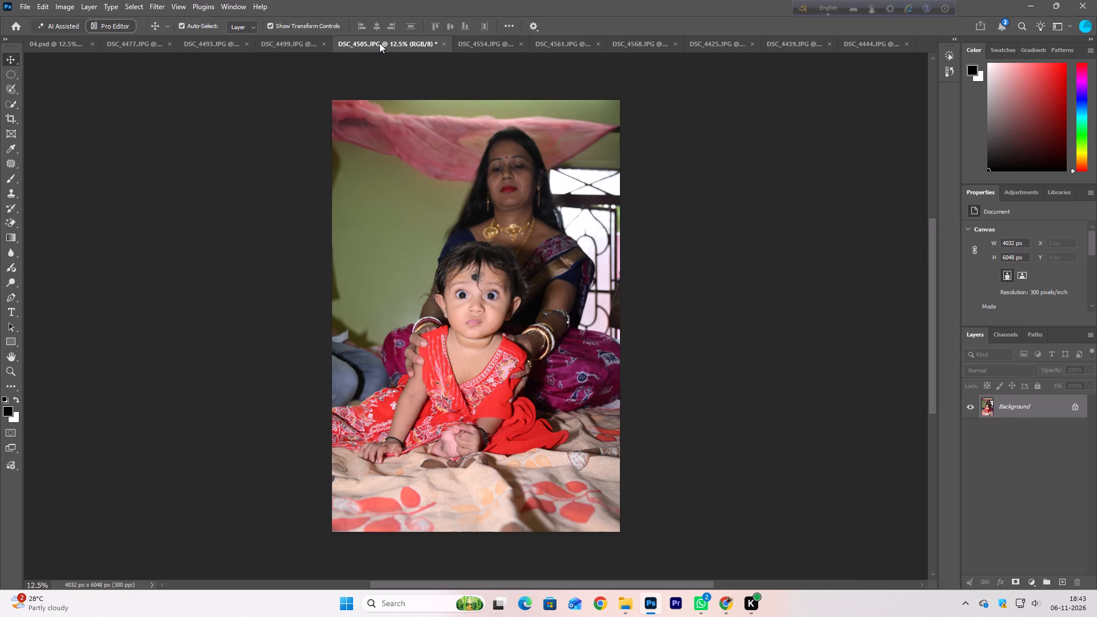
key("ctrl+alt+m")
key("ctrl+alt+Return")
key("ctrl+alt+m")
key("ctrl+alt+Return")
key("ctrl+alt+m")
key("ctrl+alt+Return")
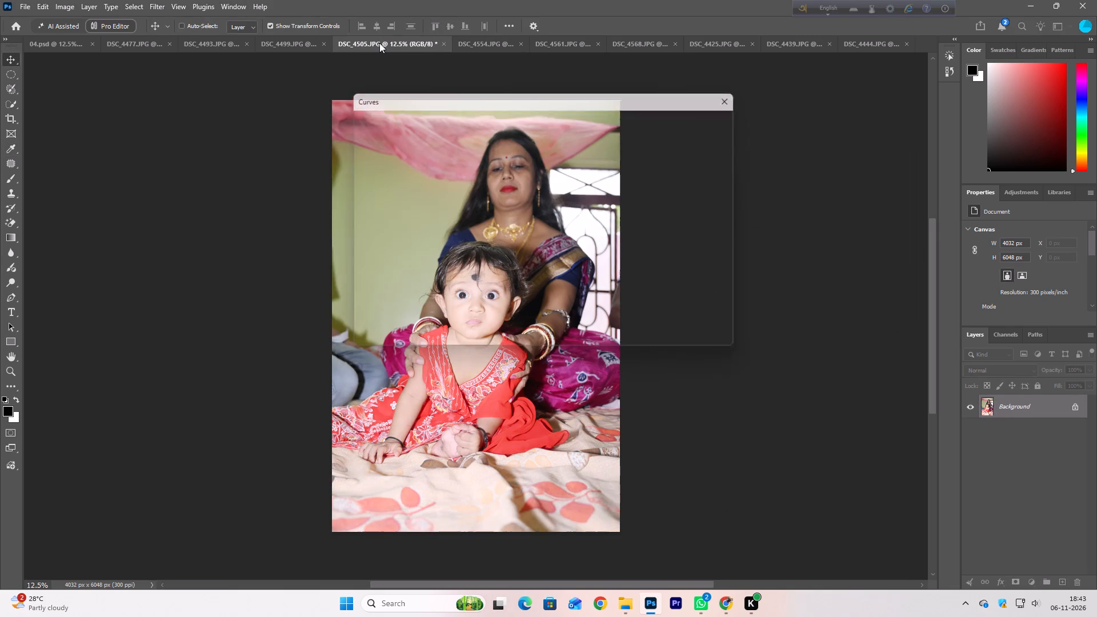
key("ctrl+alt+Return")
Undo the recent Curves passes on DSC_4505.JPG, stepping back four times, and redo one step.
key("ctrl+z")
key("ctrl+z")
key("ctrl+z")
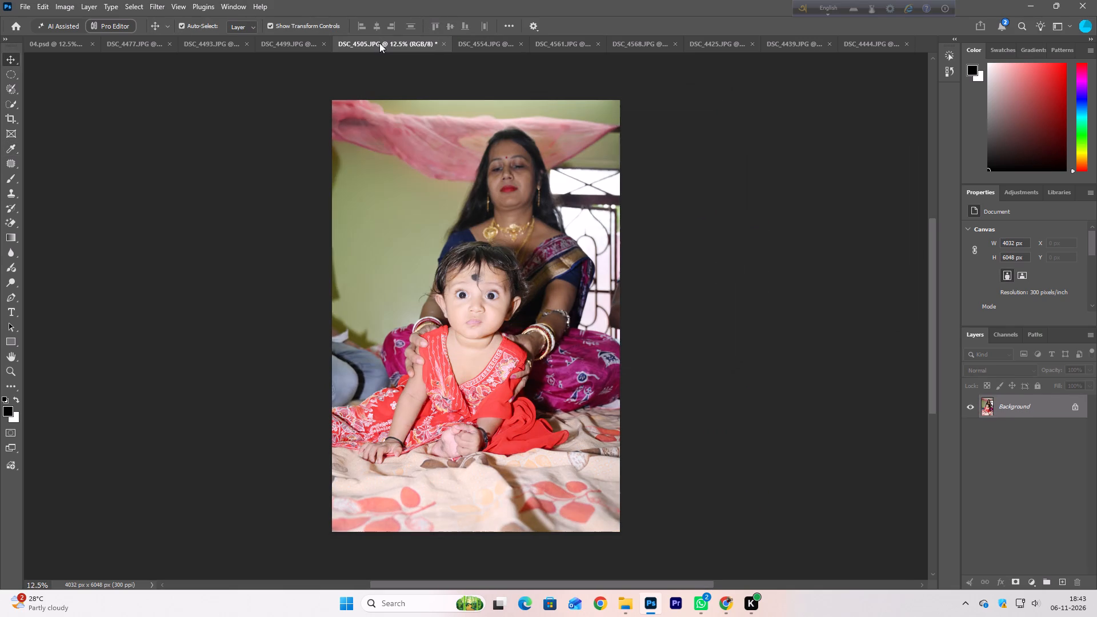
key("ctrl+z")
key("ctrl+shift+z")
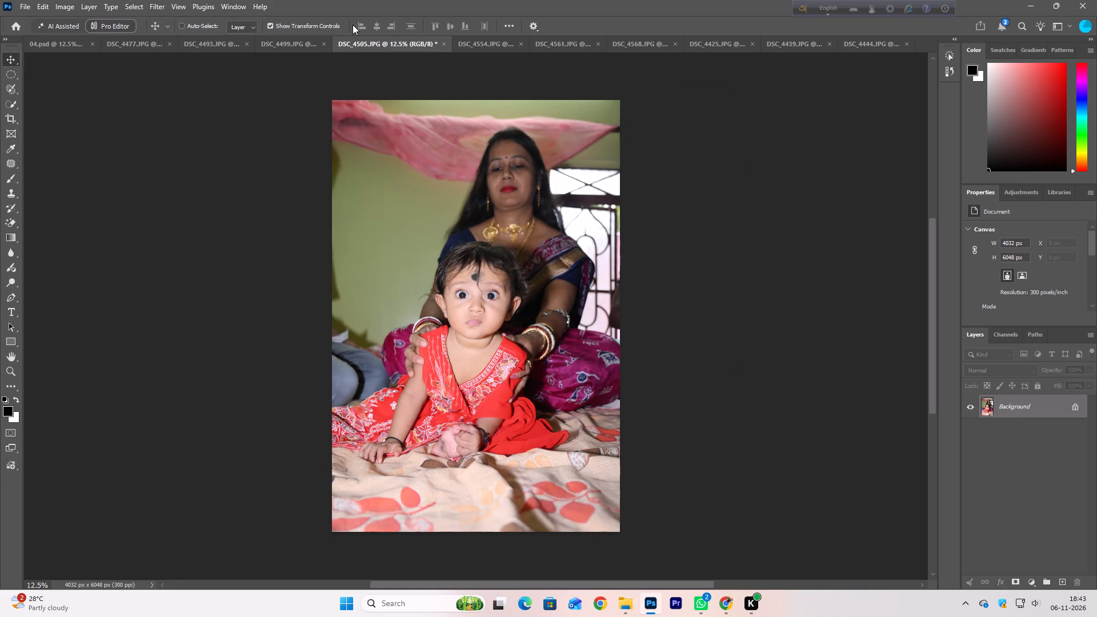
Switch to DSC_4499.JPG and brighten it with three passes of the last-used Curves adjustment.
left_click(301, 49)
key("ctrl+alt+m")
key("ctrl+alt+Return")
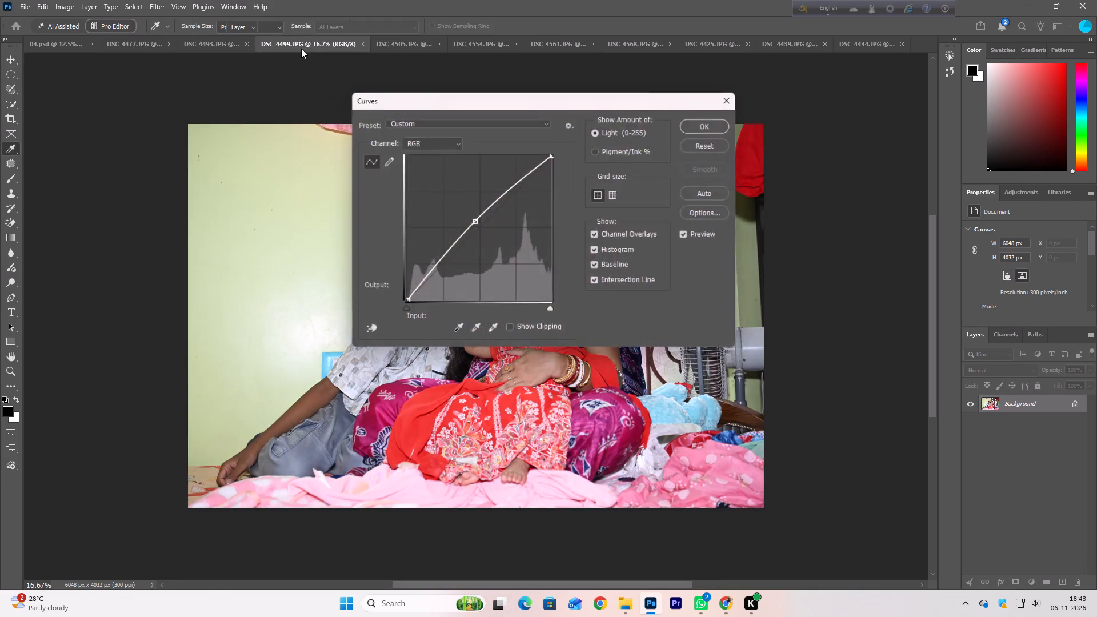
key("ctrl+alt+m")
key("ctrl+alt+Return")
key("ctrl+alt+m")
key("ctrl+alt+Return")
key("ctrl+alt+Return")
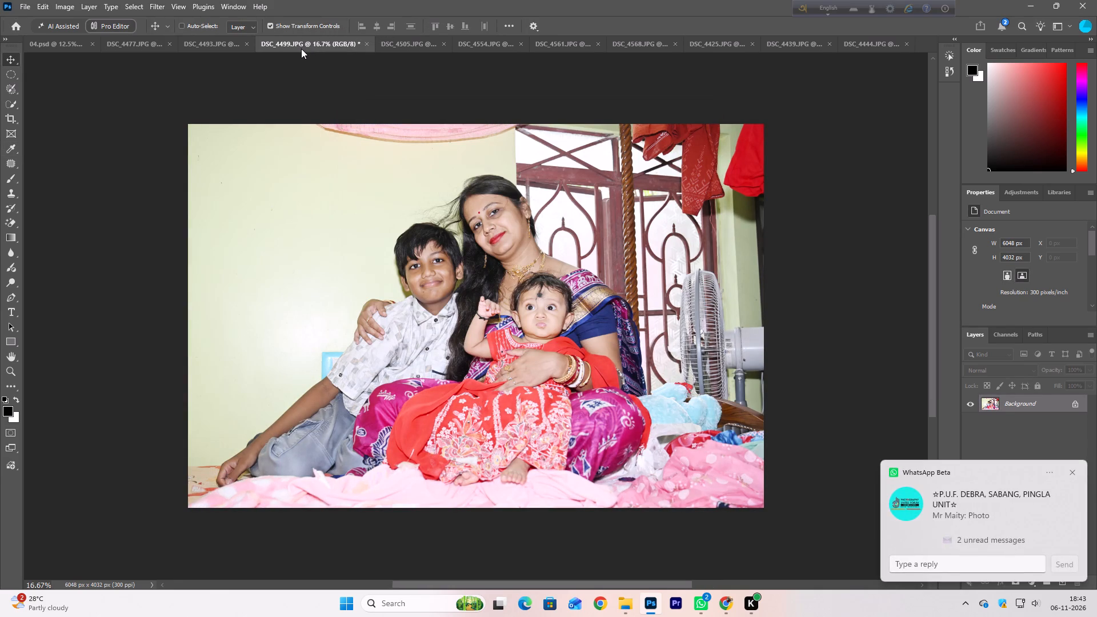
Switch to DSC_4493.JPG, dismiss the message notification, and brighten the photo with one pass of the last-used Curves adjustment.
left_click(217, 46)
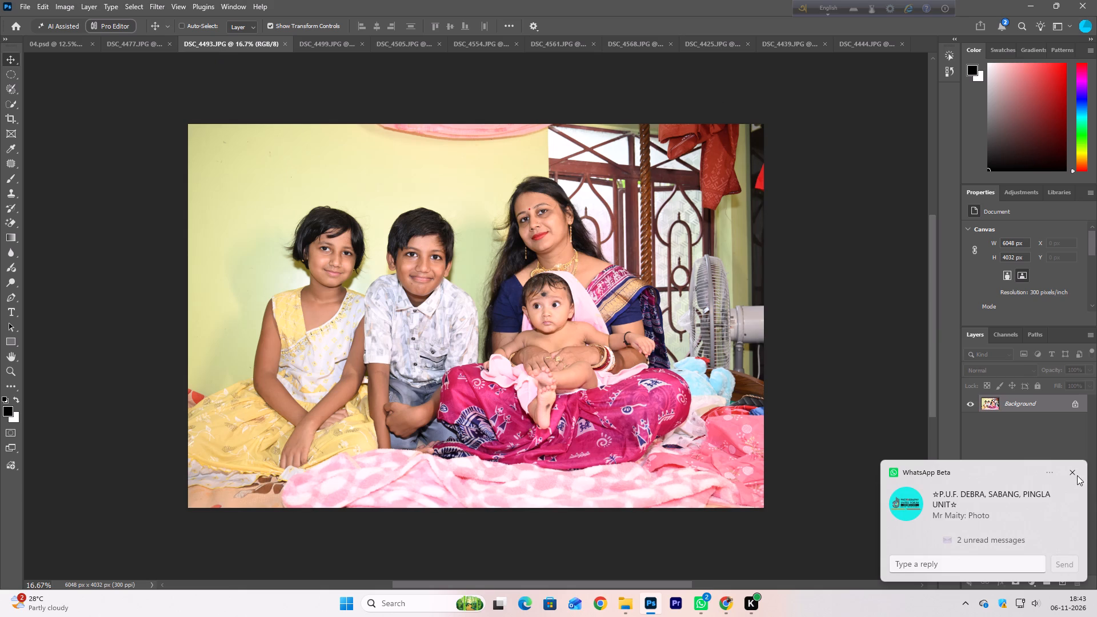
left_click(1076, 472)
key("ctrl+alt+m")
key("ctrl+alt+Return")
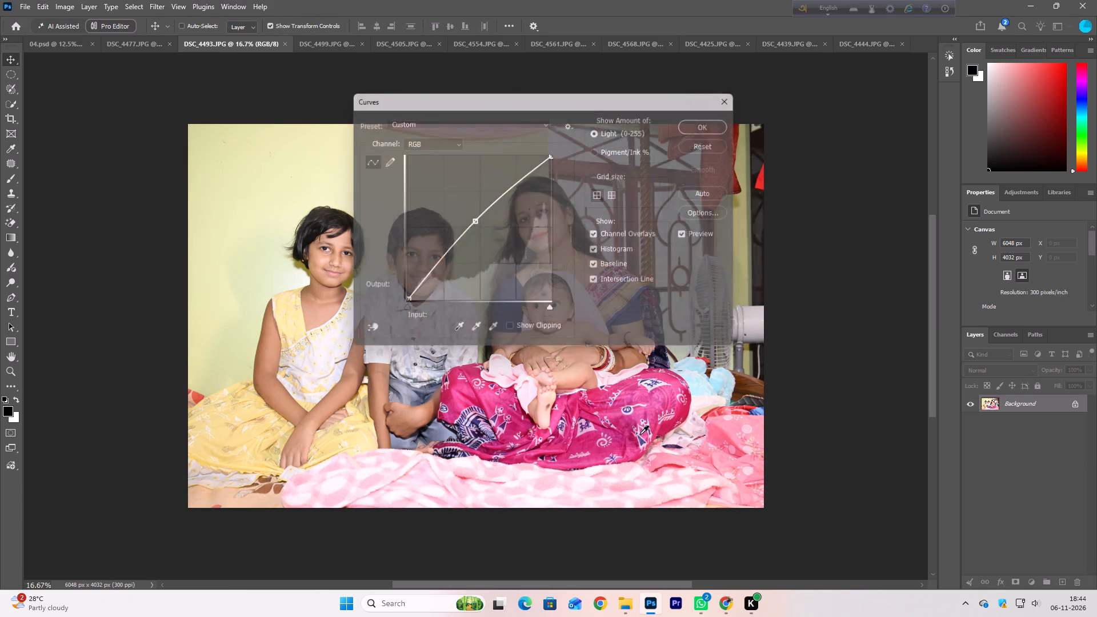
key("ctrl+alt+Return")
Switch to DSC_4477.JPG and brighten it with three passes of the last-used Curves adjustment.
left_click(141, 49)
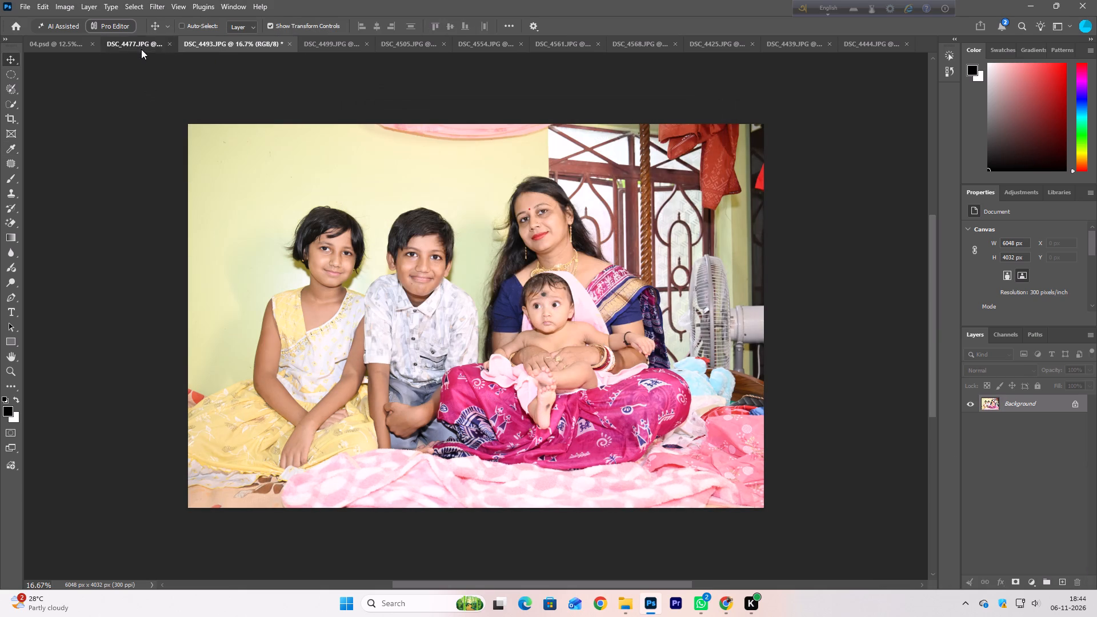
key("ctrl+alt+m")
key("ctrl+alt+Return")
key("ctrl+alt+m")
key("ctrl+alt+Return")
key("ctrl+alt+m")
key("ctrl+alt+Return")
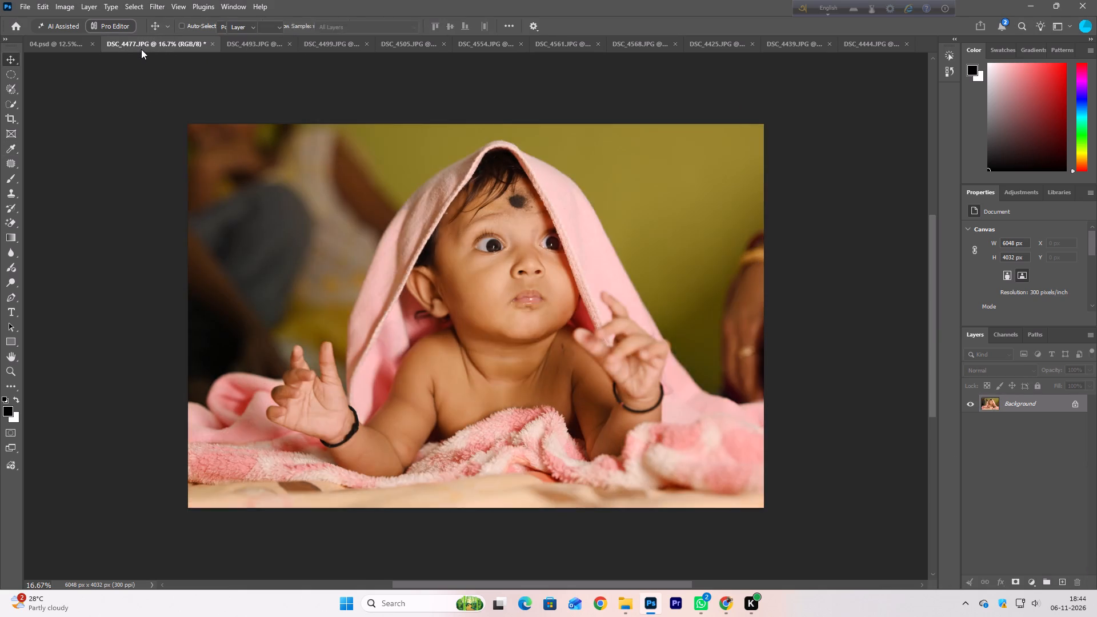
key("ctrl+alt+Return")
Reapply Color Balance to DSC_4477.JPG's midtones with Cyan to Red -14, Magenta to Green 0 and Yellow to Blue +14.
key("ctrl+alt+b")
key("ctrl+alt+Return")
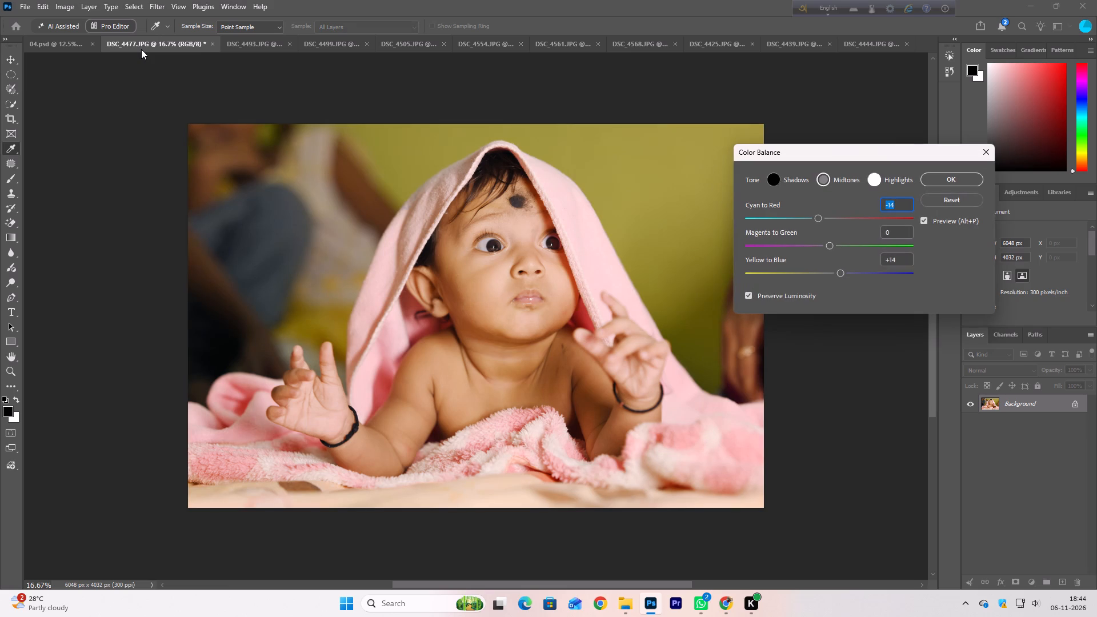
key("ctrl+alt+b")
key("Return")
key("ctrl+alt+b")
key("Return")
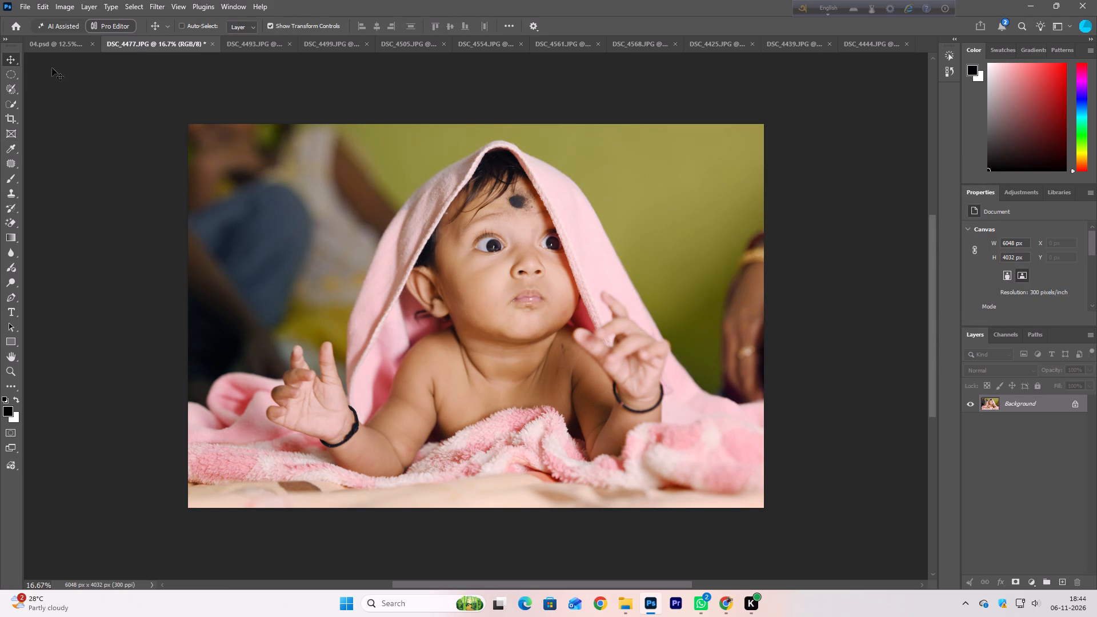
Copy the corrected DSC_4477.JPG into the 04.psd album layout and clip it to the circular photo frame.
left_click(65, 48)
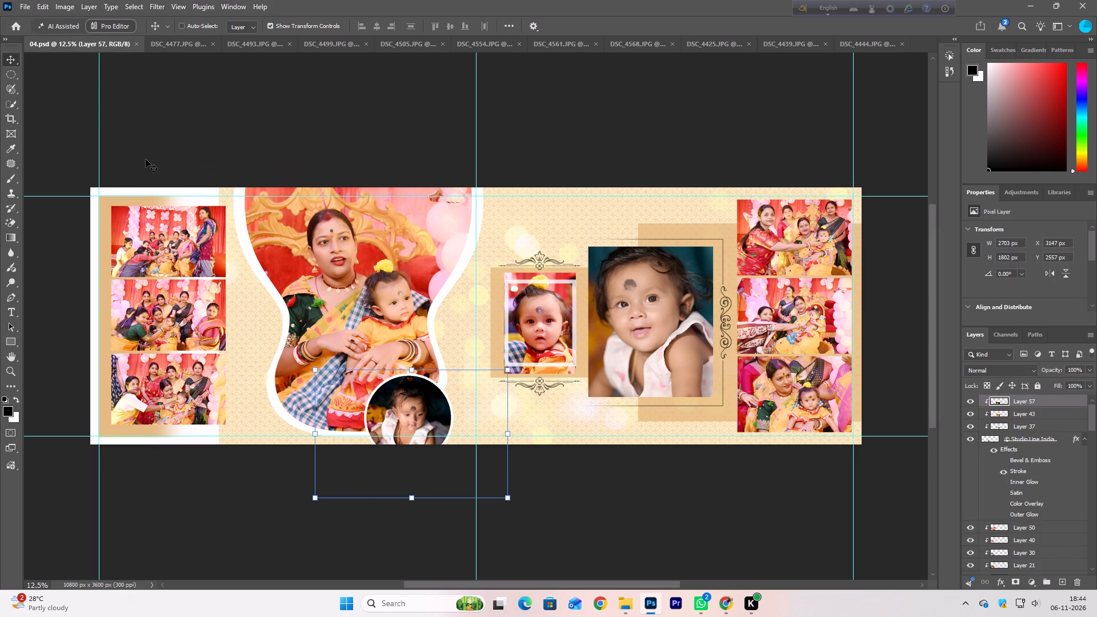
left_click(170, 51)
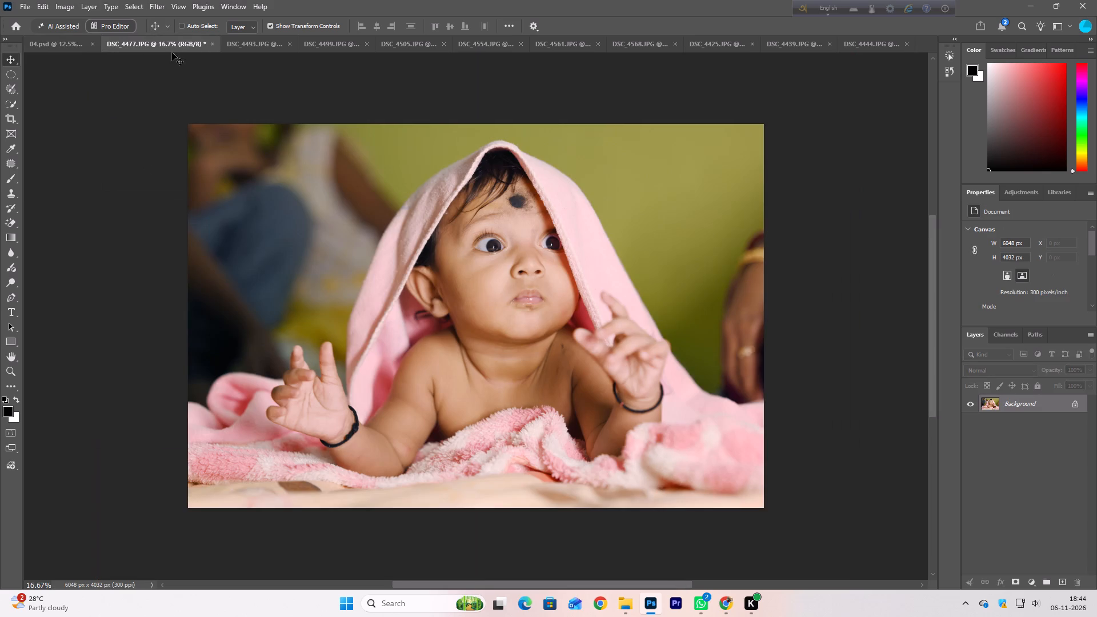
left_click(177, 44)
left_click_drag(435, 294, 321, 323)
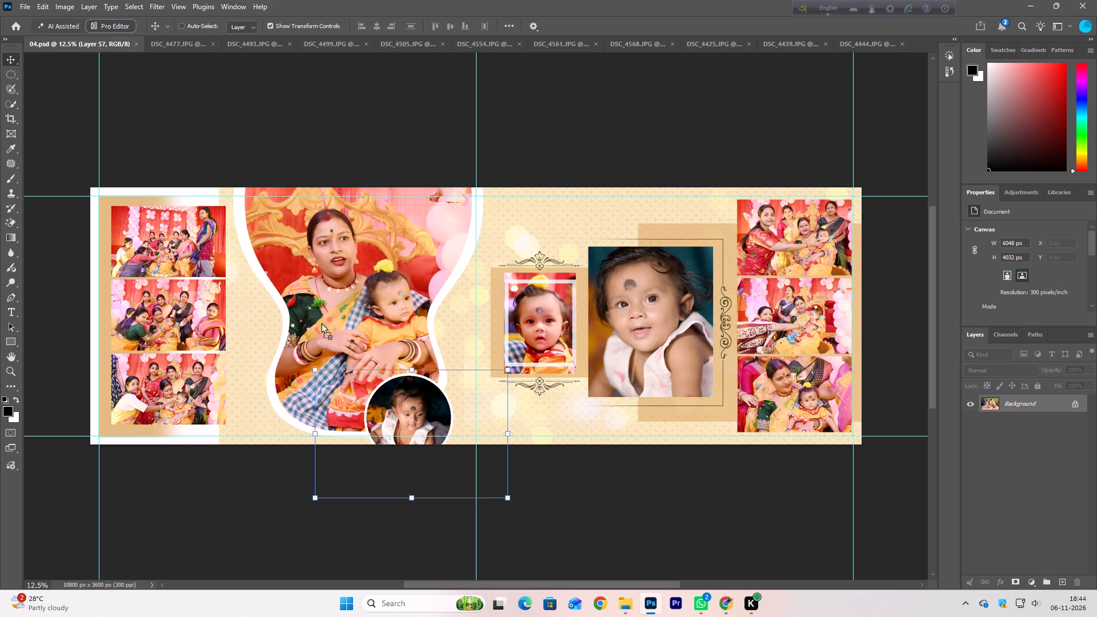
left_click_drag(321, 323, 401, 428)
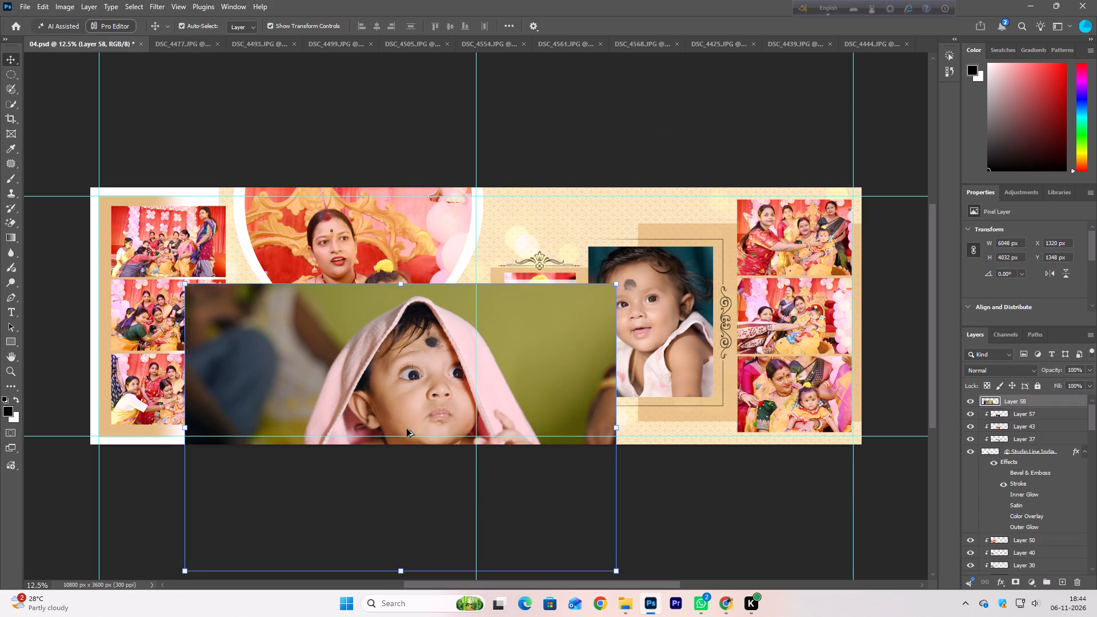
key("ctrl+alt+g")
Scale the clipped baby photo to about 1480 × 987 px and position it to fill the circular frame.
left_click_drag(402, 280, 412, 427)
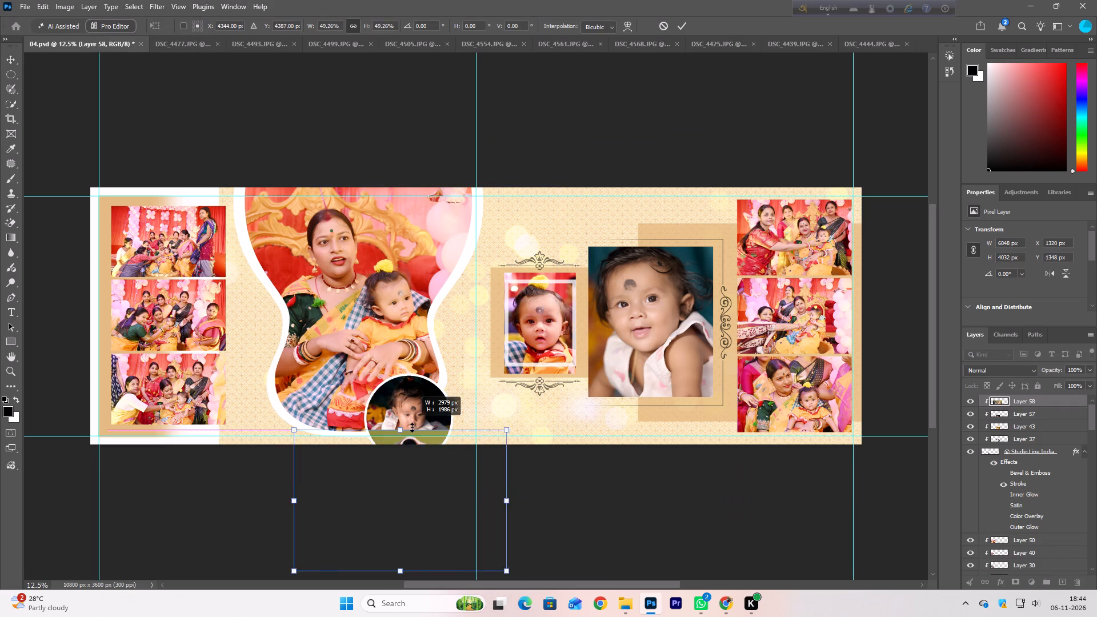
left_click_drag(412, 427, 412, 477)
left_click_drag(407, 518, 417, 420)
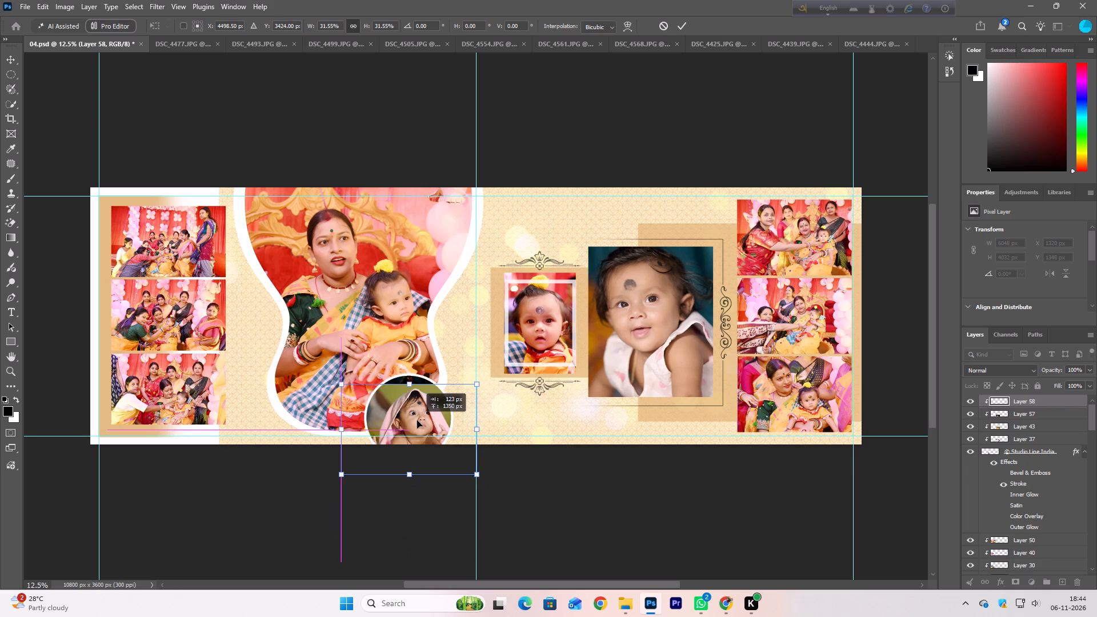
left_click_drag(417, 420, 413, 413)
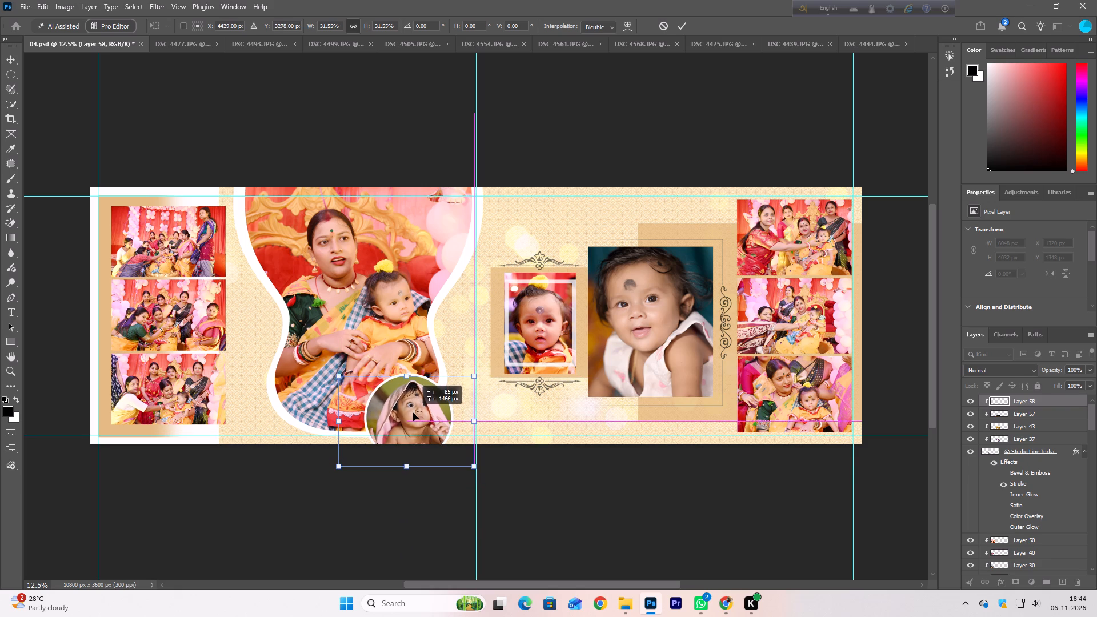
left_click_drag(413, 413, 413, 412)
left_click_drag(405, 471, 405, 455)
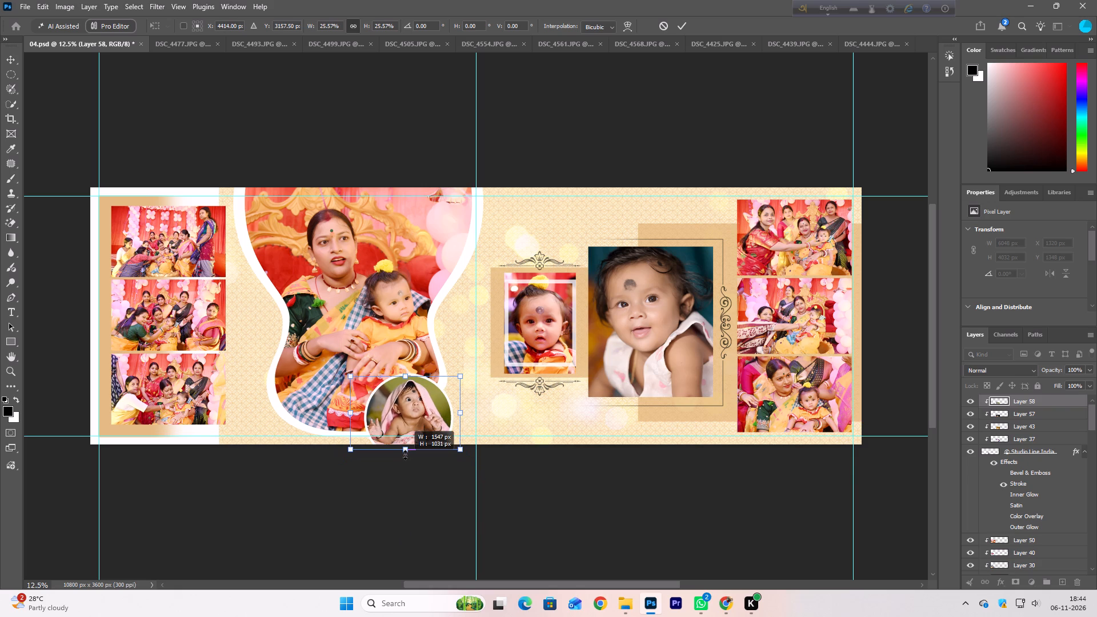
left_click_drag(405, 455, 405, 451)
double_click(405, 429)
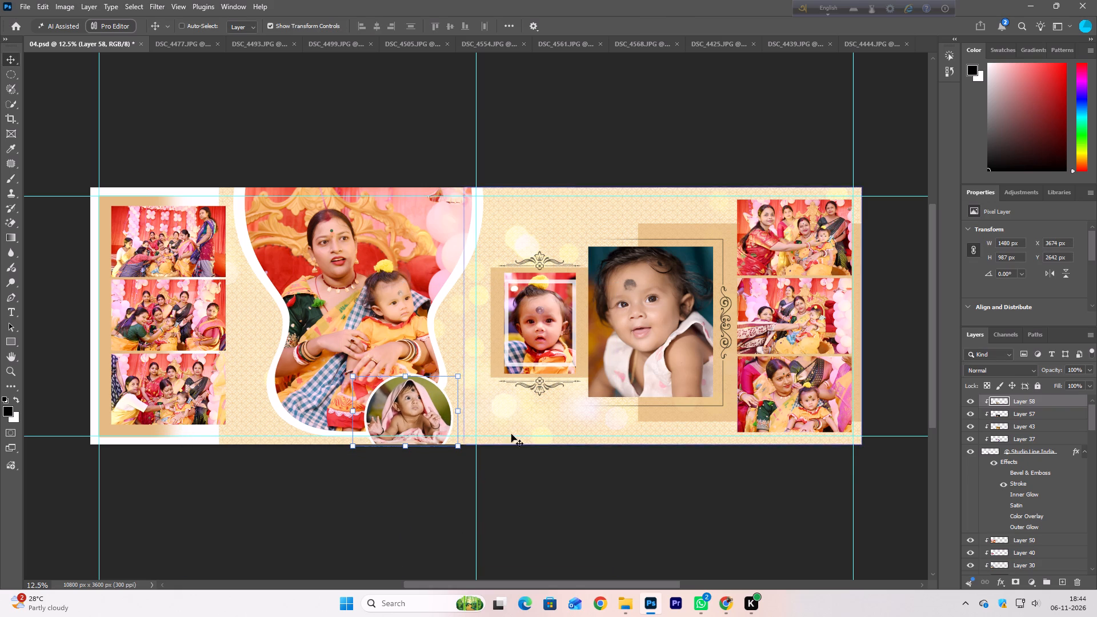
Place DSC_4493.JPG in the top frame of 04.psd's left photo column, clipped and scaled to about 1783 × 1189 px.
right_click(136, 241)
left_click(170, 250)
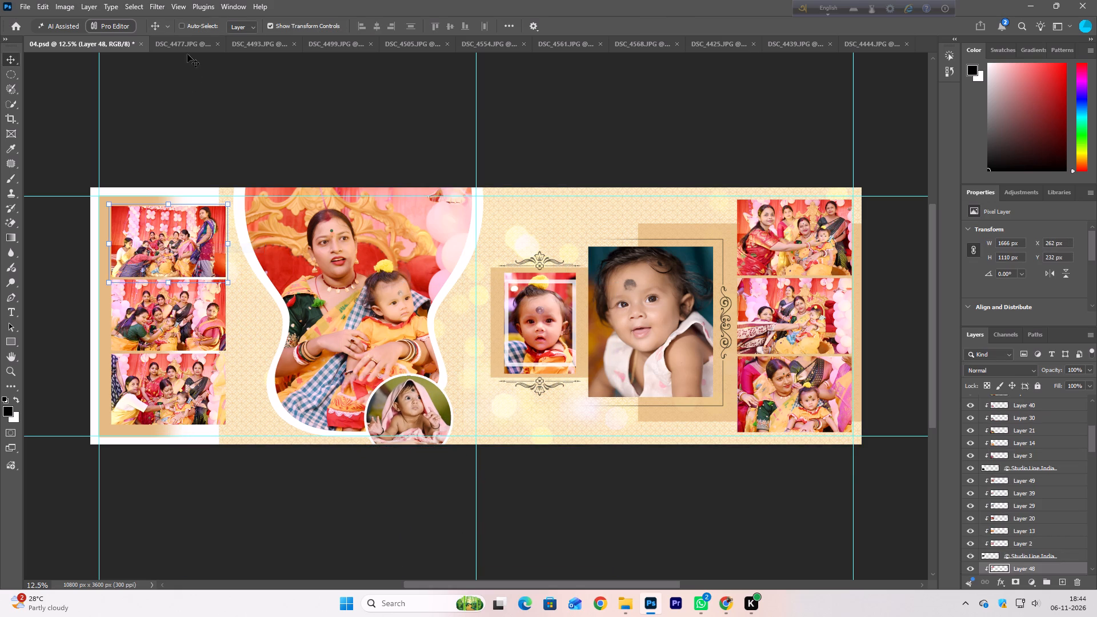
left_click(189, 47)
left_click(246, 49)
left_click_drag(449, 316, 70, 57)
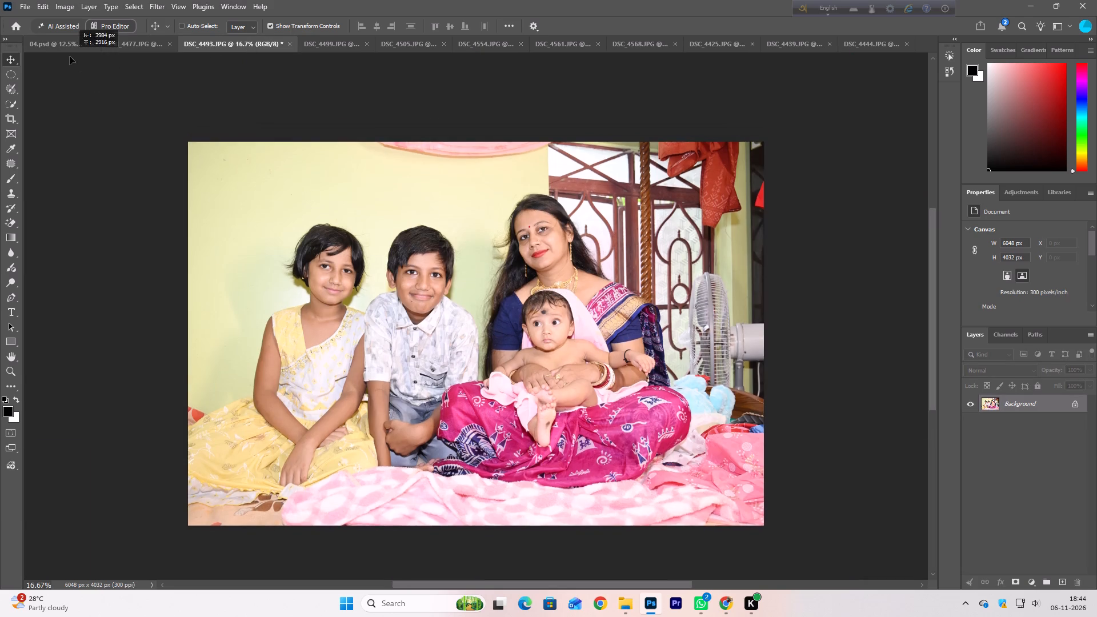
left_click_drag(70, 57, 197, 251)
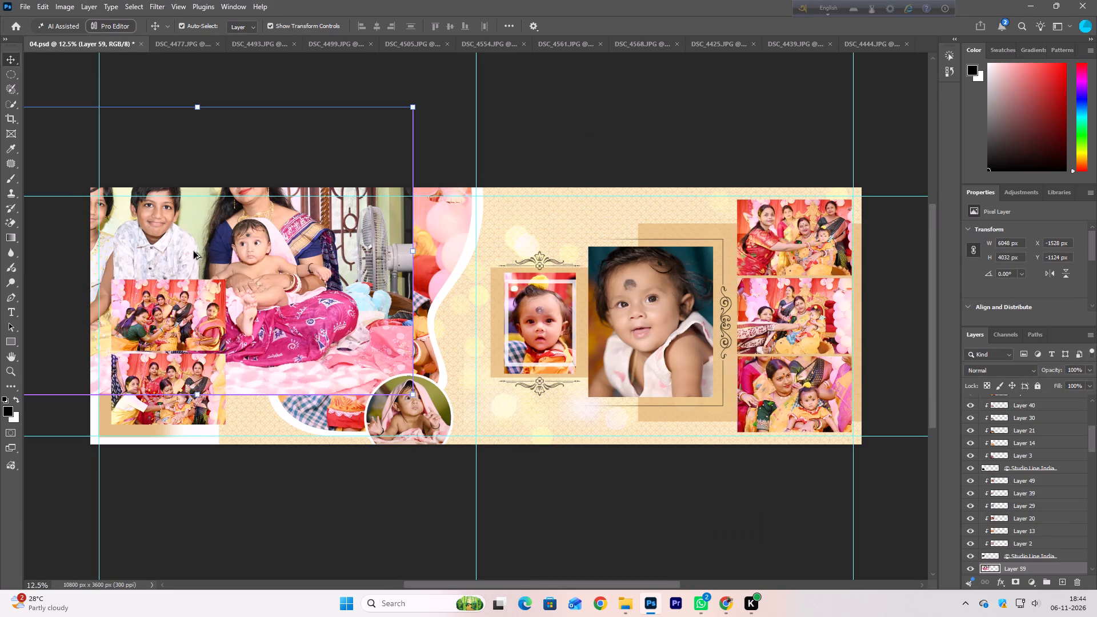
key("ctrl+alt+g")
left_click_drag(198, 108, 198, 109)
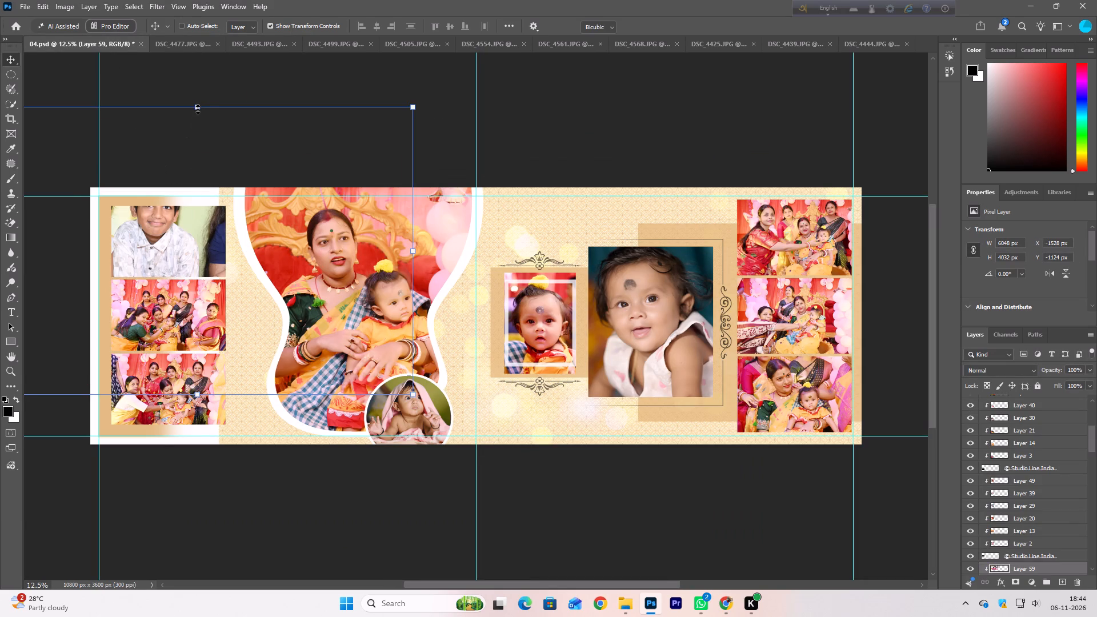
left_click_drag(198, 109, 185, 310)
left_click_drag(186, 331, 153, 222)
double_click(153, 222)
Place DSC_4499.JPG in the middle frame of the left photo column, clipped and scaled down to fill it.
right_click(164, 310)
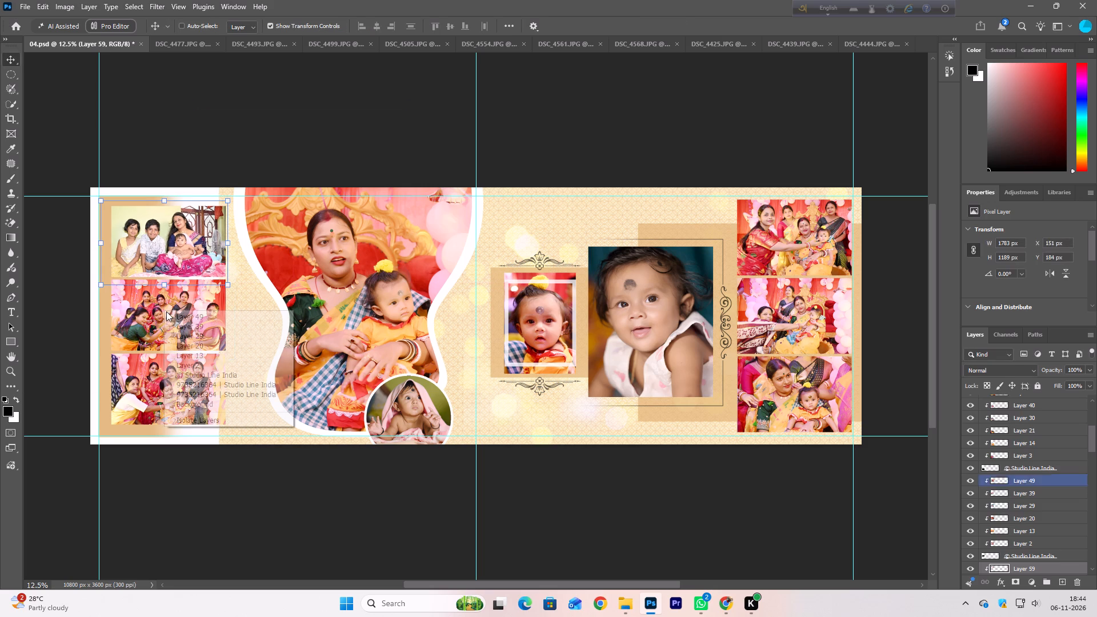
left_click(188, 321)
left_click(325, 47)
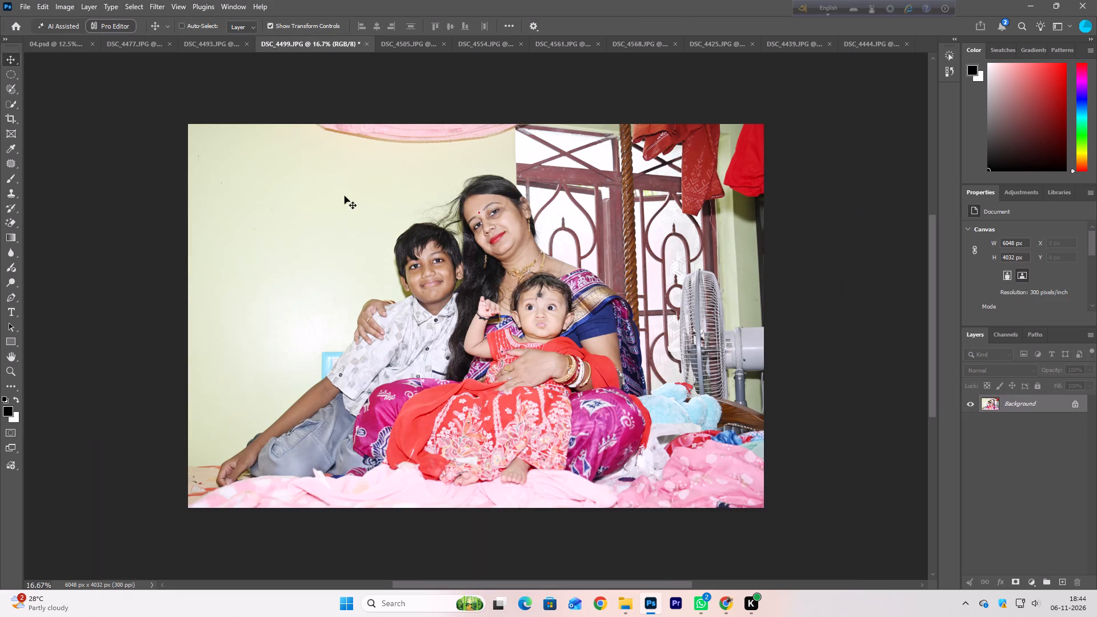
left_click_drag(437, 342, 154, 283)
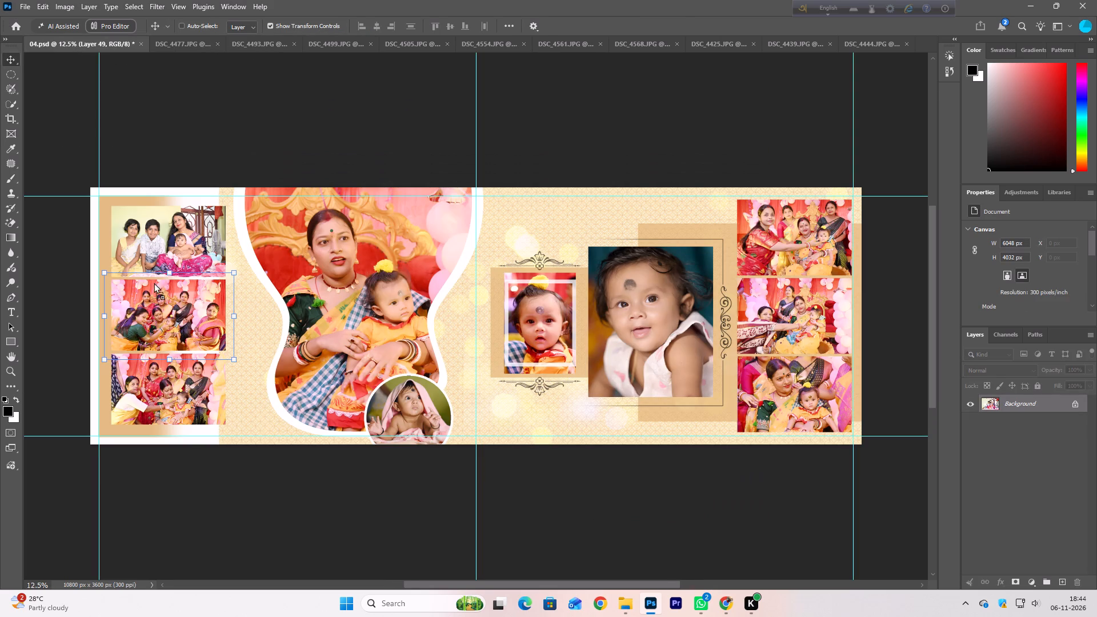
left_click_drag(154, 283, 163, 304)
key("ctrl+alt+g")
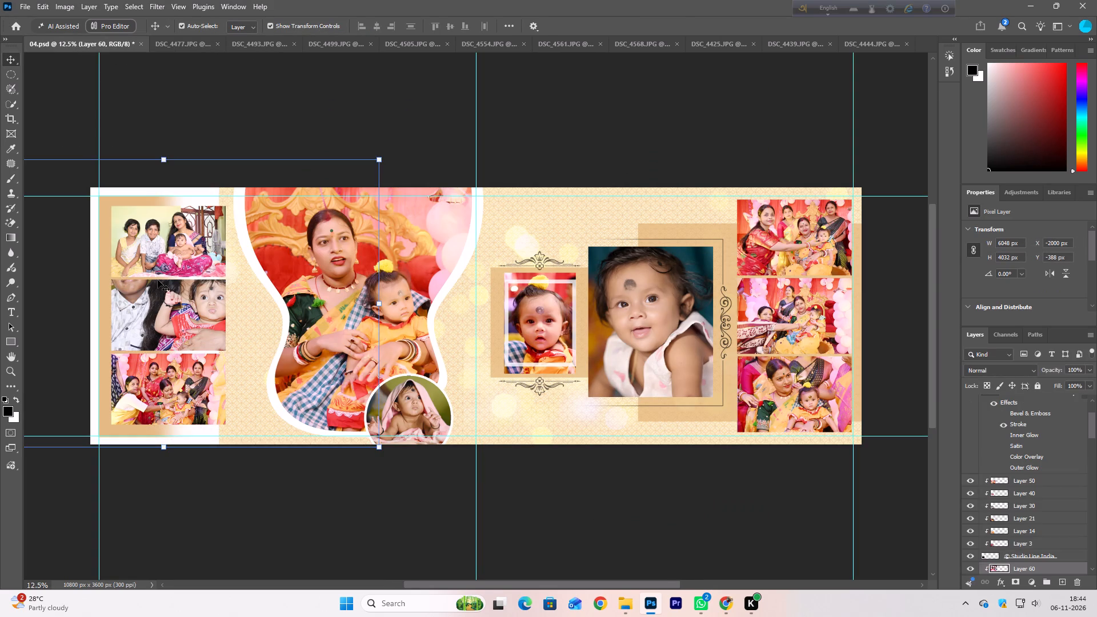
left_click_drag(165, 160, 157, 350)
left_click_drag(158, 380, 162, 302)
double_click(162, 302)
Place DSC_4554.JPG in the bottom frame of the left photo column, clipped and scaled to about 1830 × 1220 px.
right_click(175, 395)
left_click(193, 400)
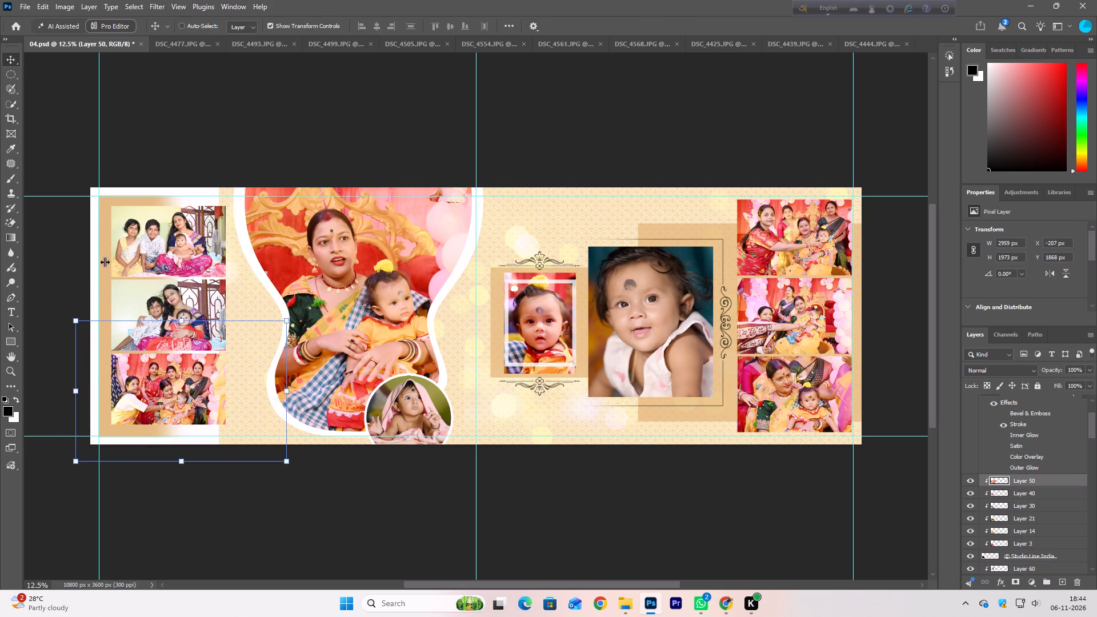
left_click(343, 41)
left_click(412, 49)
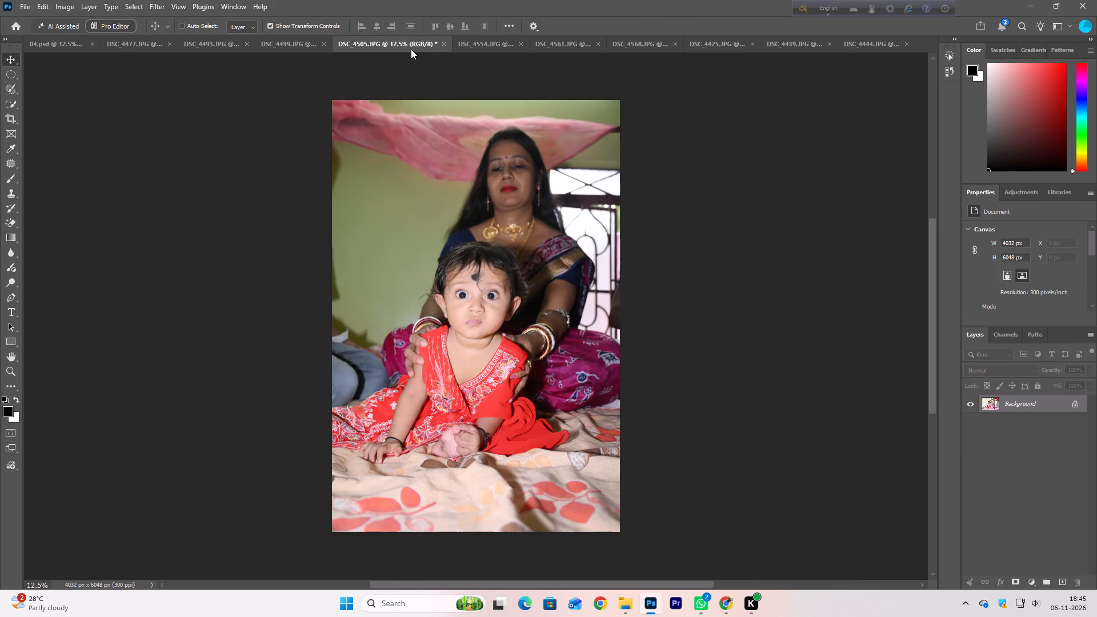
left_click(487, 49)
left_click_drag(395, 295, 215, 125)
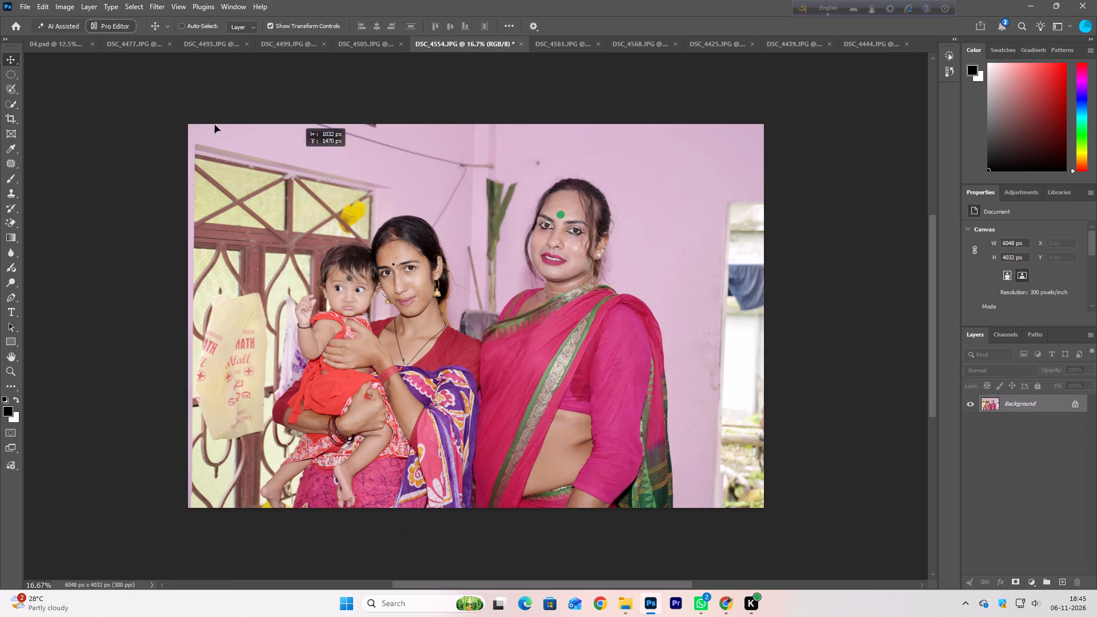
left_click_drag(215, 125, 179, 395)
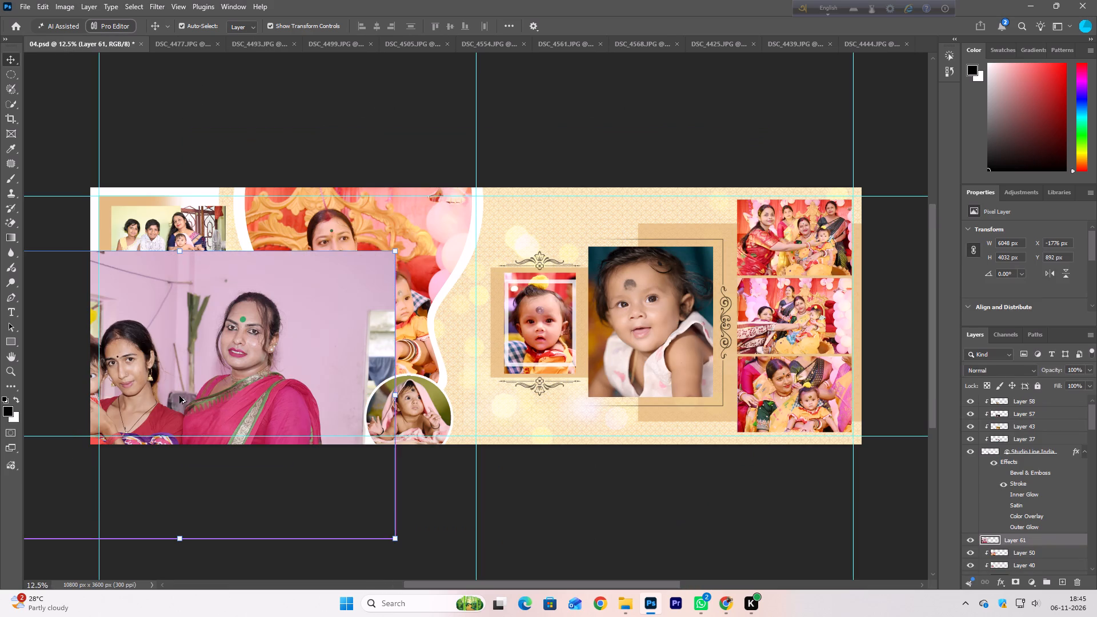
key("ctrl+alt+g")
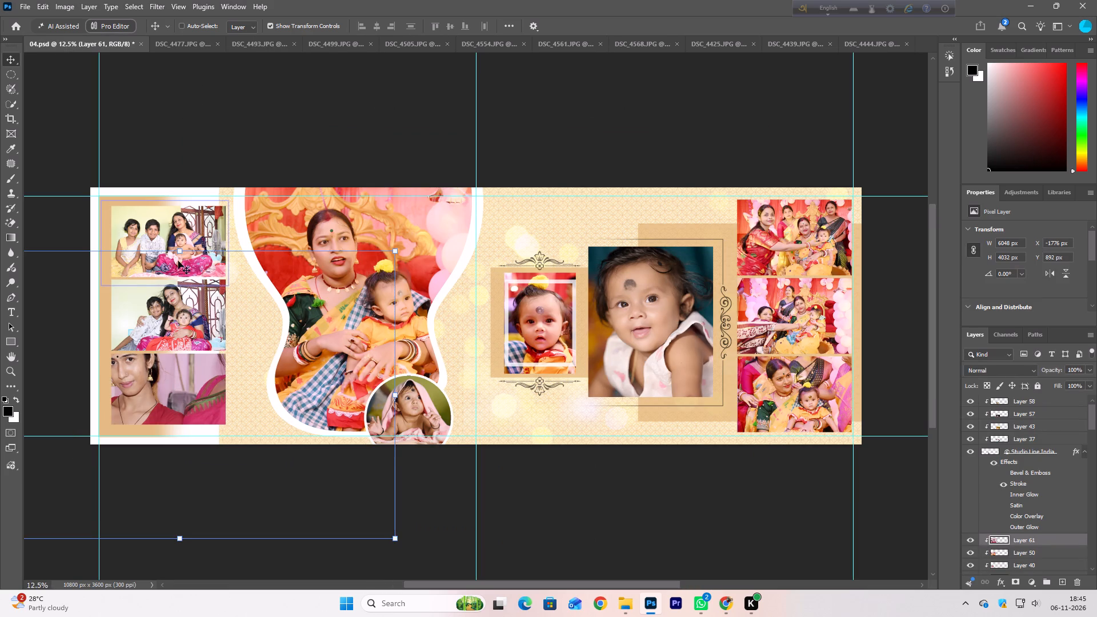
left_click_drag(179, 255, 156, 443)
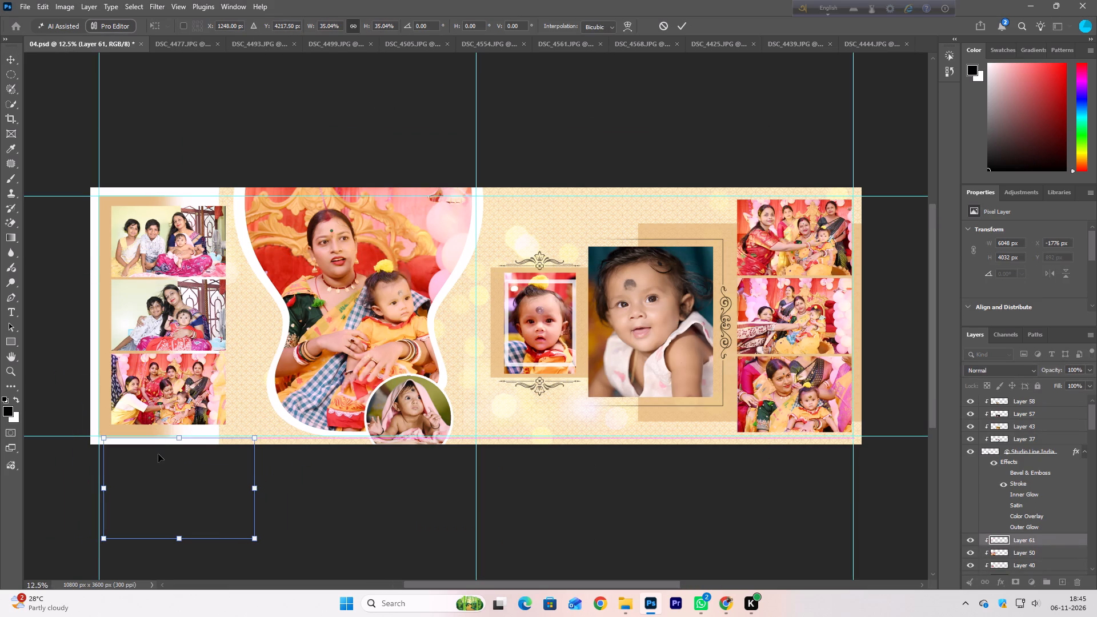
left_click_drag(158, 454, 146, 358)
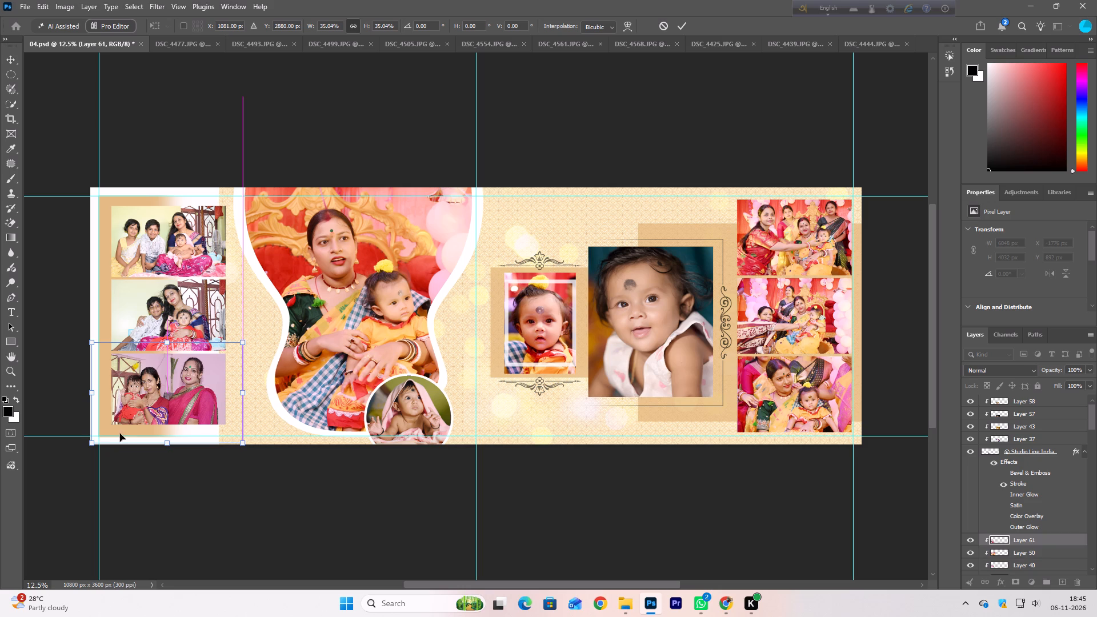
left_click_drag(166, 446, 167, 433)
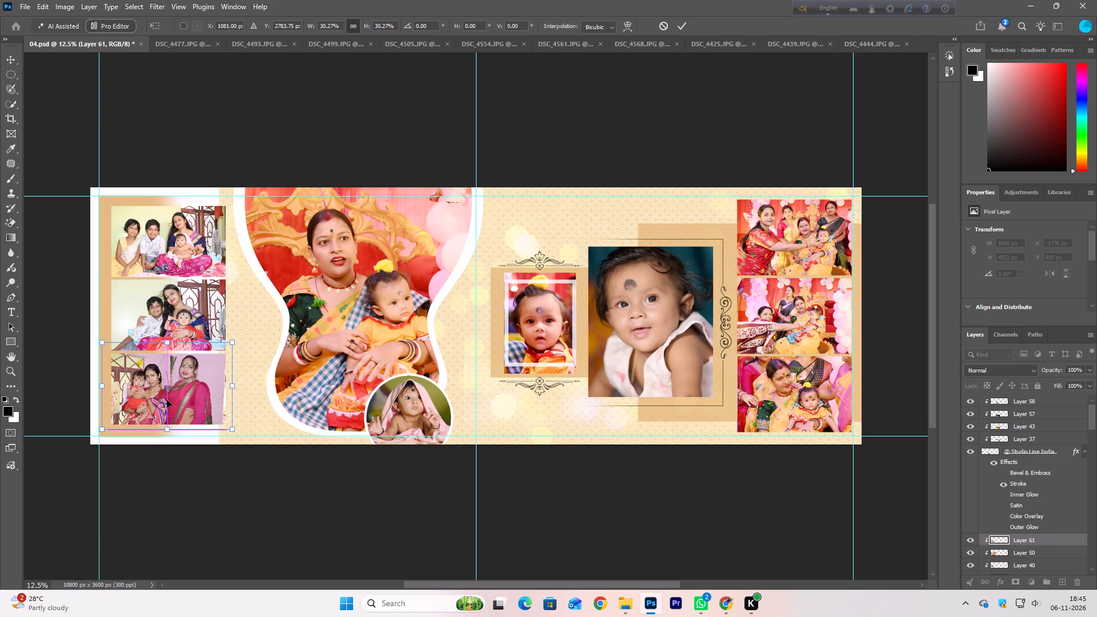
double_click(167, 400)
Copy DSC_4561.JPG into 04.psd above the top photo of the right column and clip it to that frame.
right_click(766, 229)
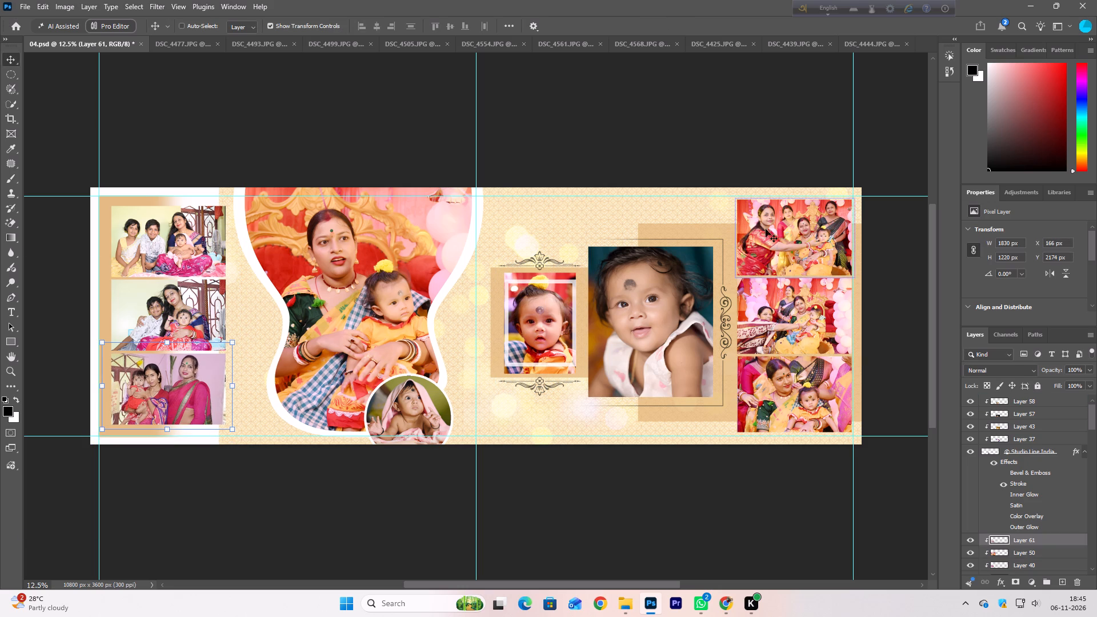
left_click(799, 237)
left_click(423, 47)
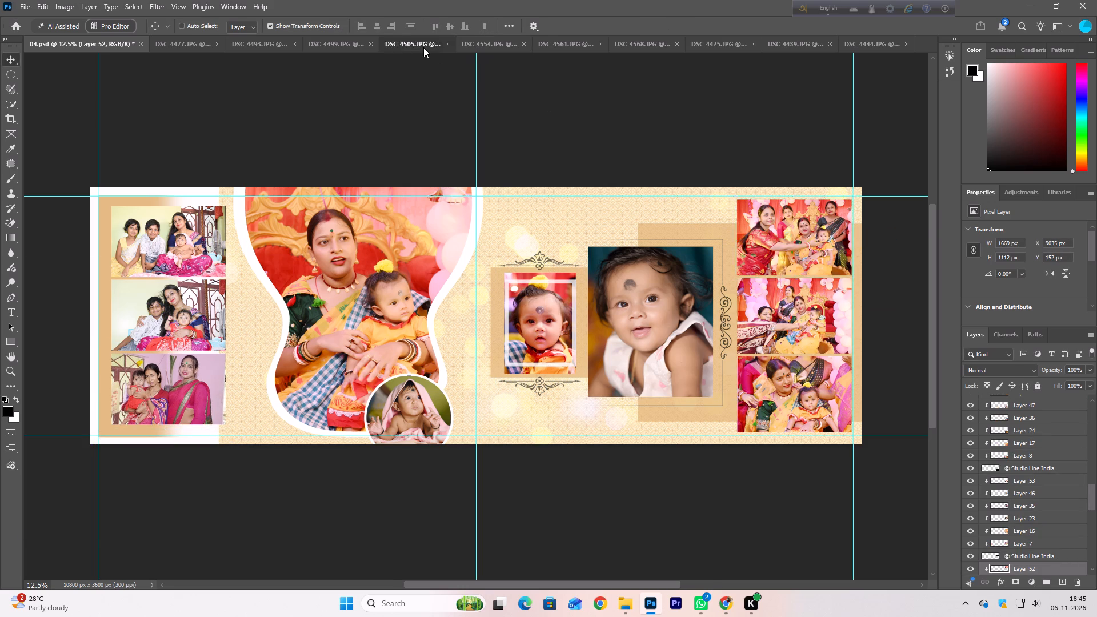
left_click(500, 45)
left_click(570, 47)
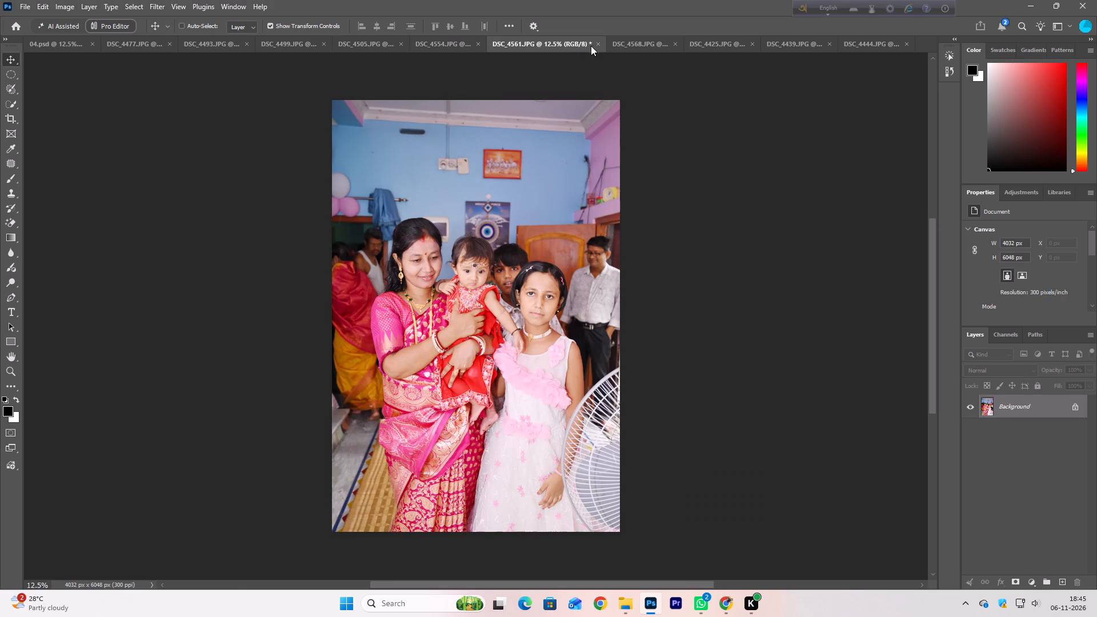
left_click_drag(418, 340, 779, 233)
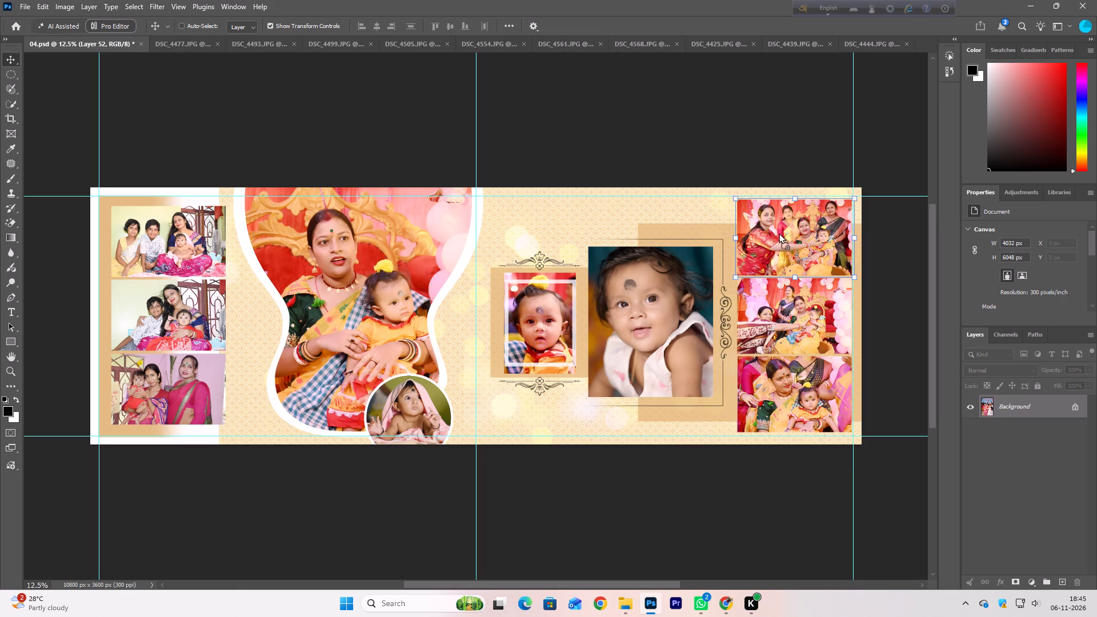
left_click_drag(779, 233, 787, 250)
key("ctrl+alt+g")
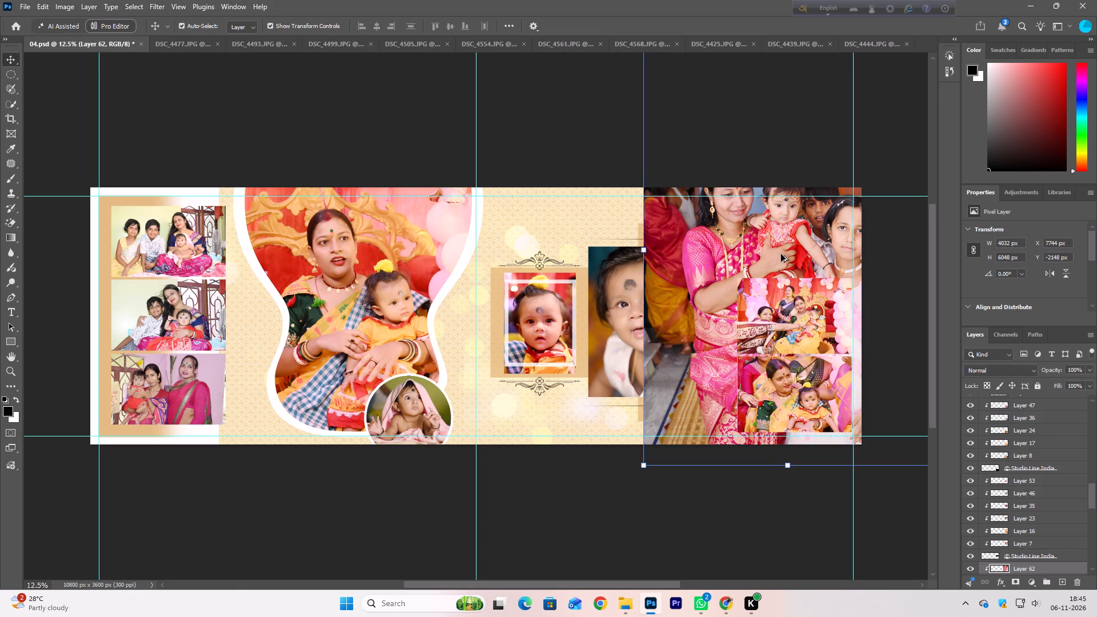
Scale the DSC_4561 photo to about 41.5% and position it so the faces fill the top frame of the right photo column.
left_click_drag(641, 250, 809, 266)
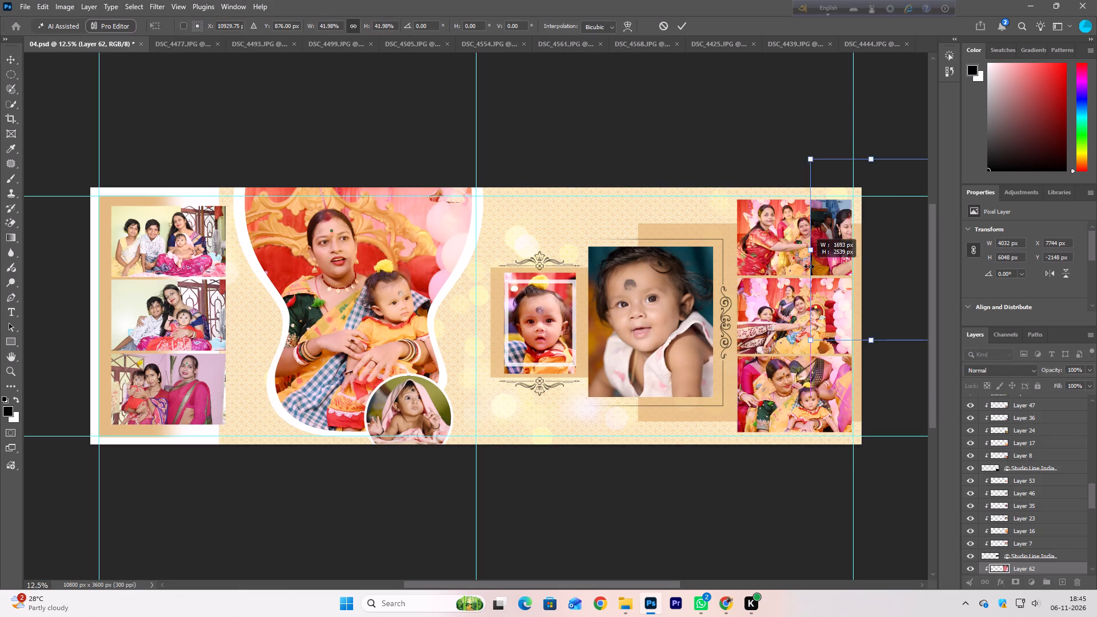
left_click_drag(809, 266, 847, 269)
left_click_drag(880, 262, 784, 259)
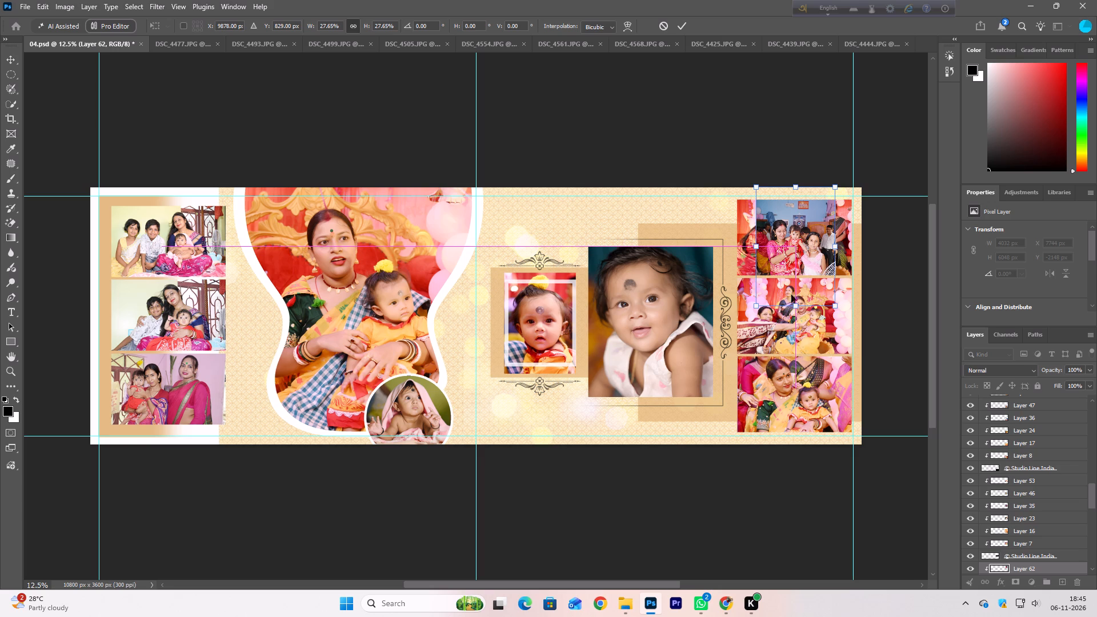
left_click_drag(797, 306, 787, 357)
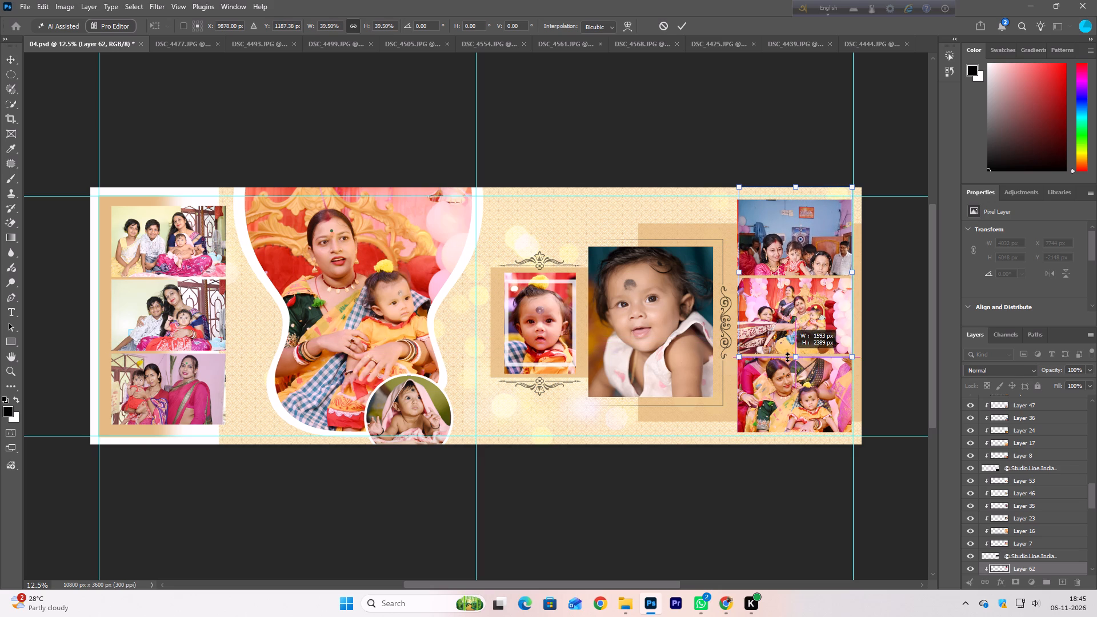
left_click_drag(787, 357, 786, 366)
key("Up")
key("Up")
key("Up")
key("Up")
key("Up")
key("Up")
key("Up")
key("Up")
key("Up")
key("Up")
key("Up")
key("Up")
key("Up")
key("Up")
key("Up")
key("Up")
key("Up")
key("Up")
key("Up")
key("Up")
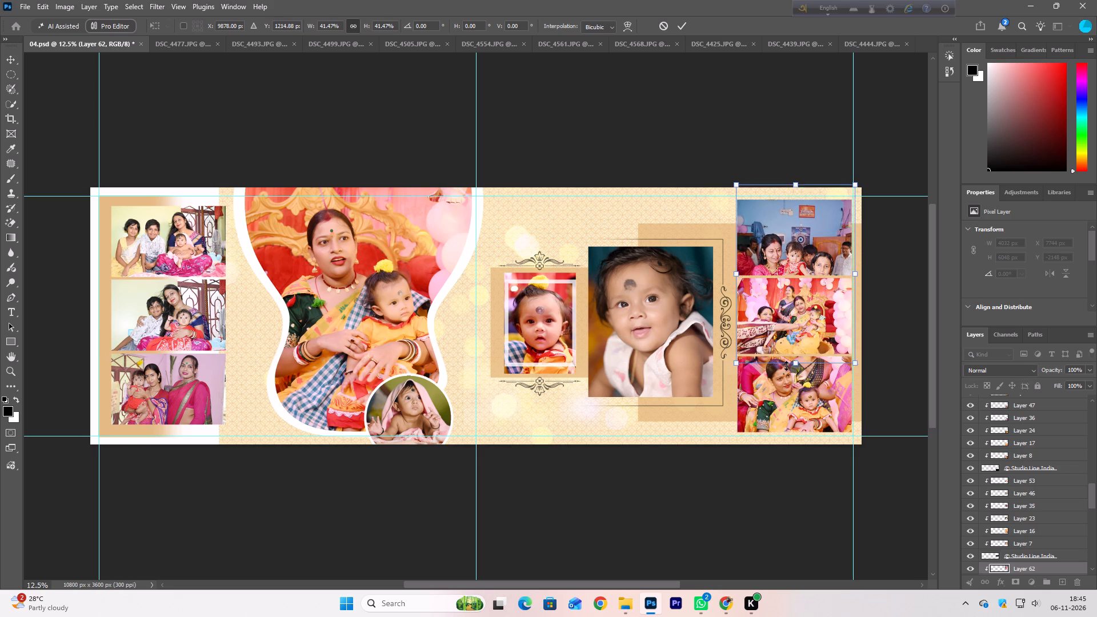
key("Up")
key("Up")
key("Up")
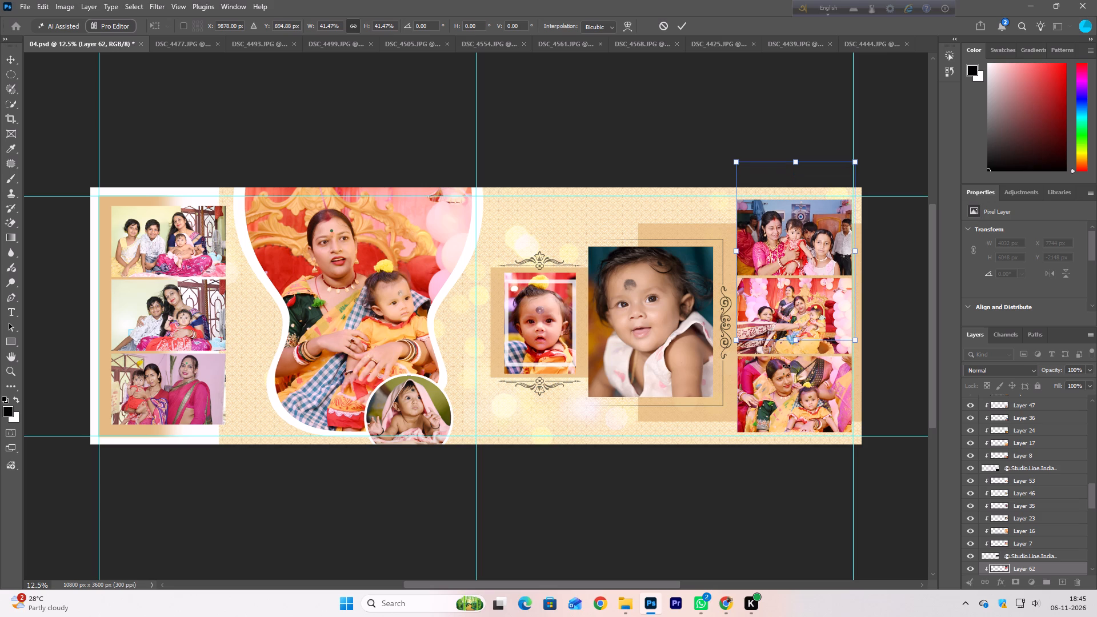
key("Up")
key("Up")
key("Up")
key("Up")
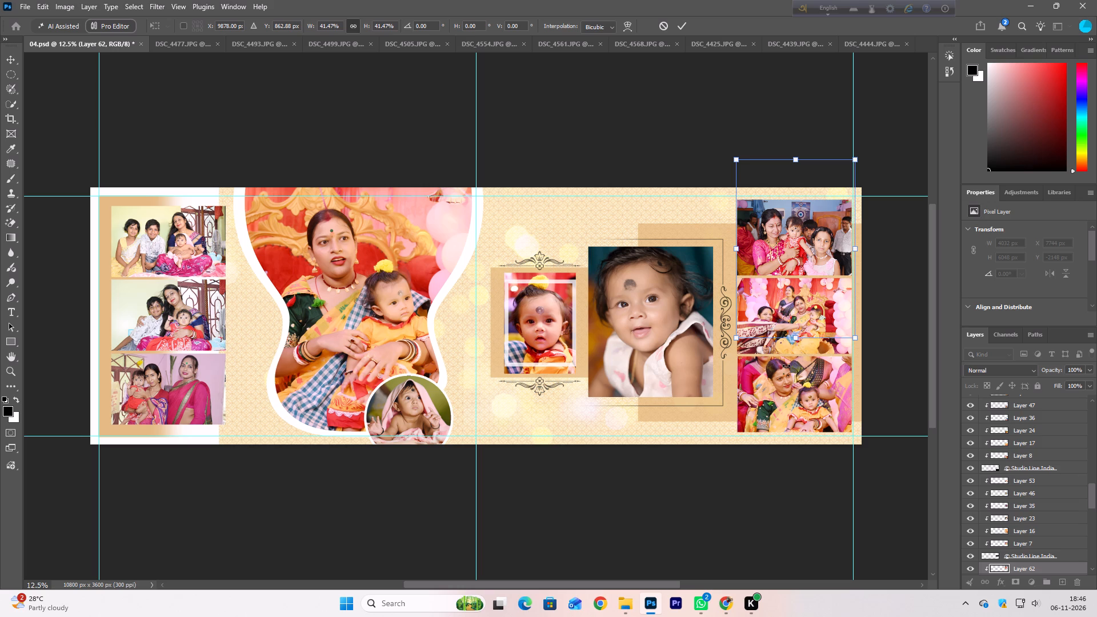
double_click(808, 244)
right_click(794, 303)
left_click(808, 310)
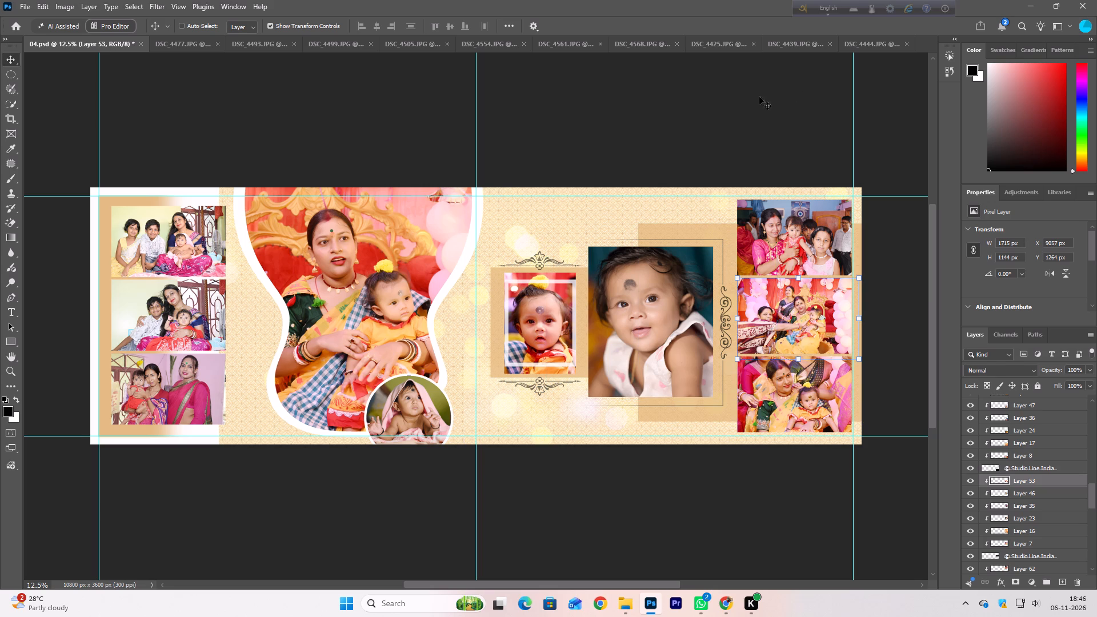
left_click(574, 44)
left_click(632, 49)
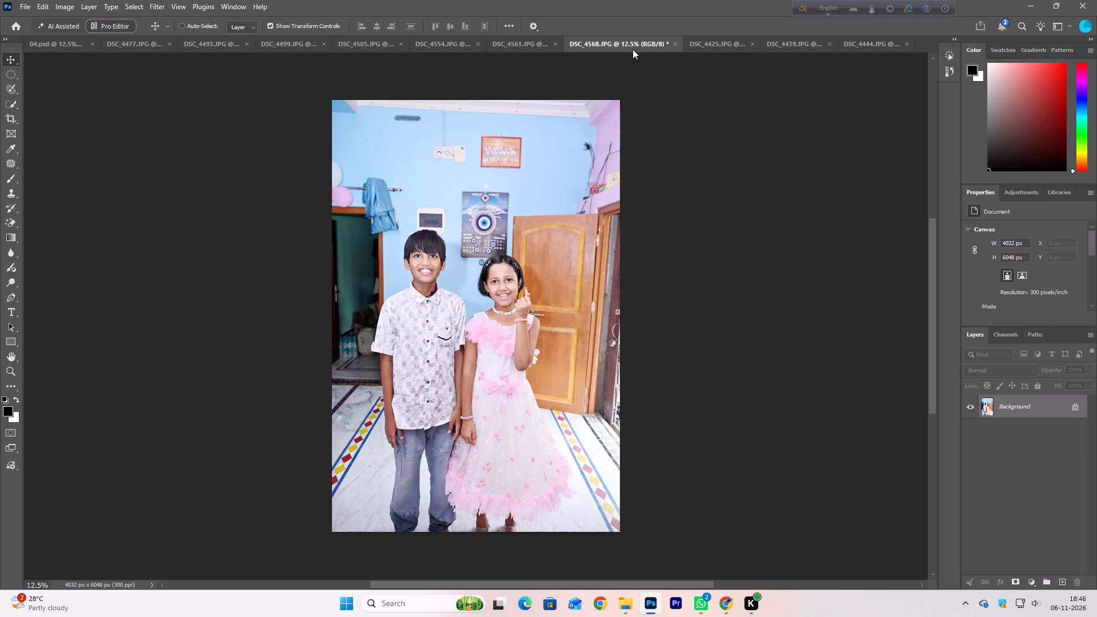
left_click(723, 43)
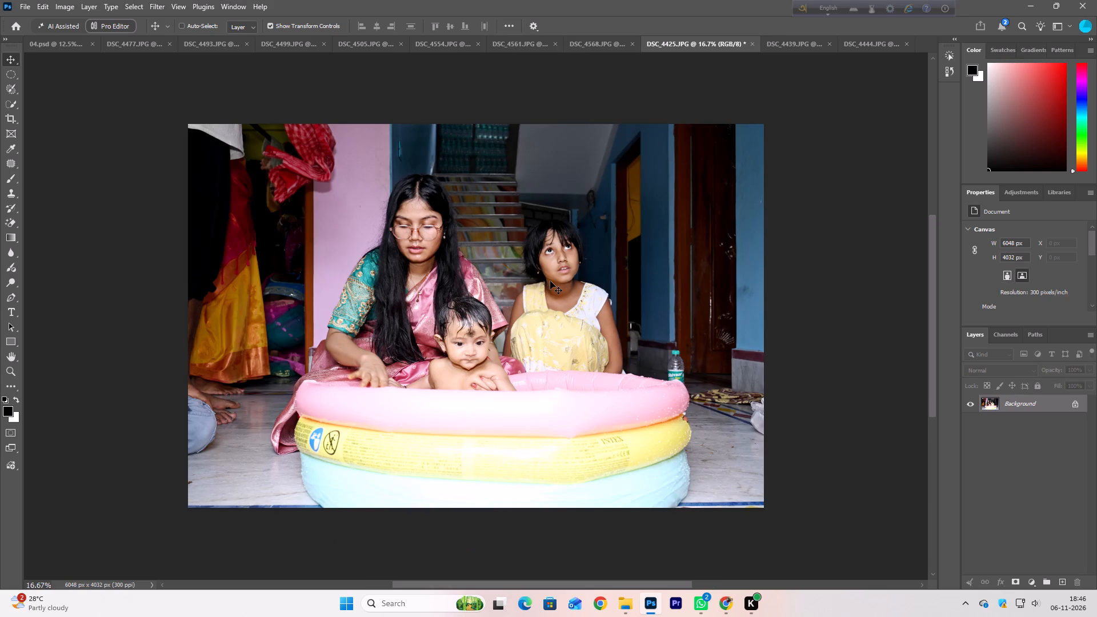
Delete the placed DSC_4493 photo from the top frame of 04.psd's left photo column.
left_click(81, 46)
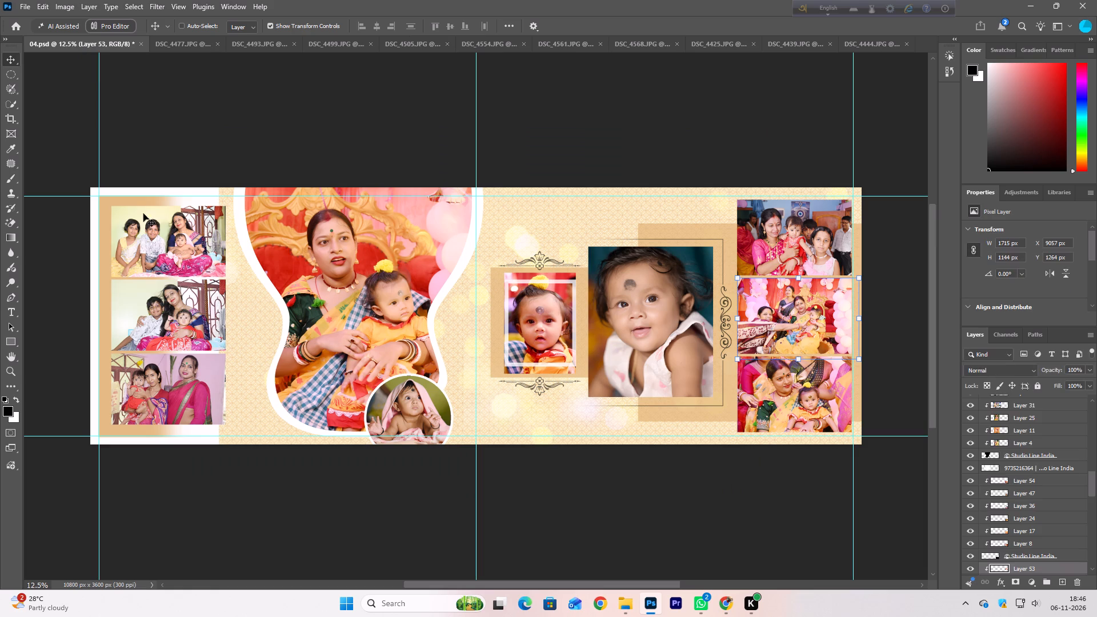
right_click(138, 237)
left_click(176, 242)
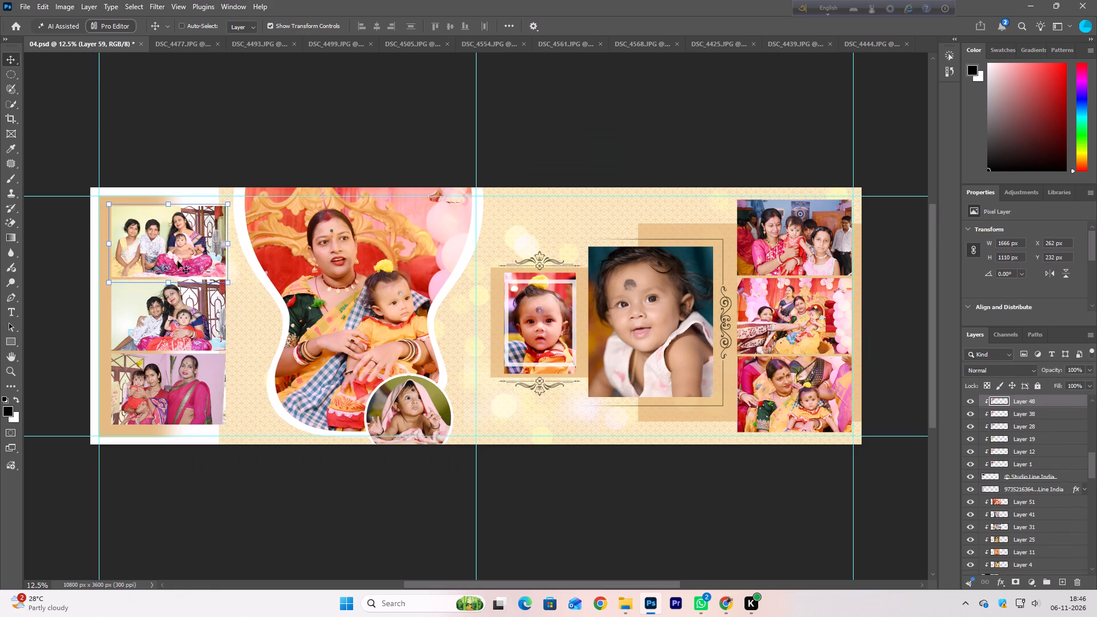
Place DSC_4425.JPG in the top frame of 04.psd's left photo column, clipped and scaled to about 1969 × 1313 px.
right_click(170, 310)
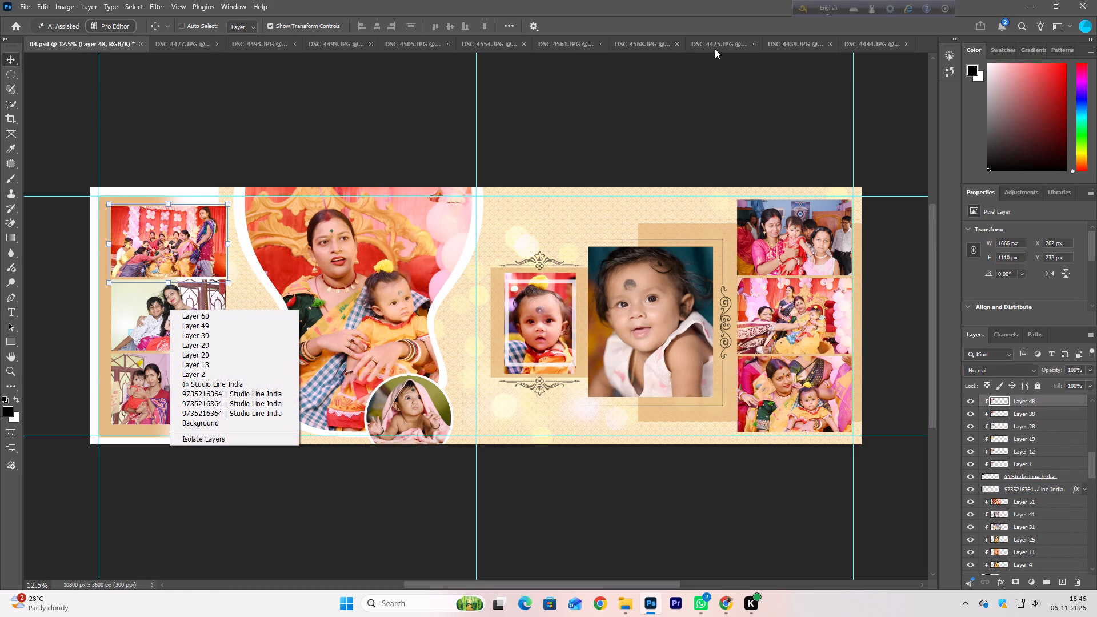
left_click(715, 49)
left_click(726, 37)
left_click(795, 46)
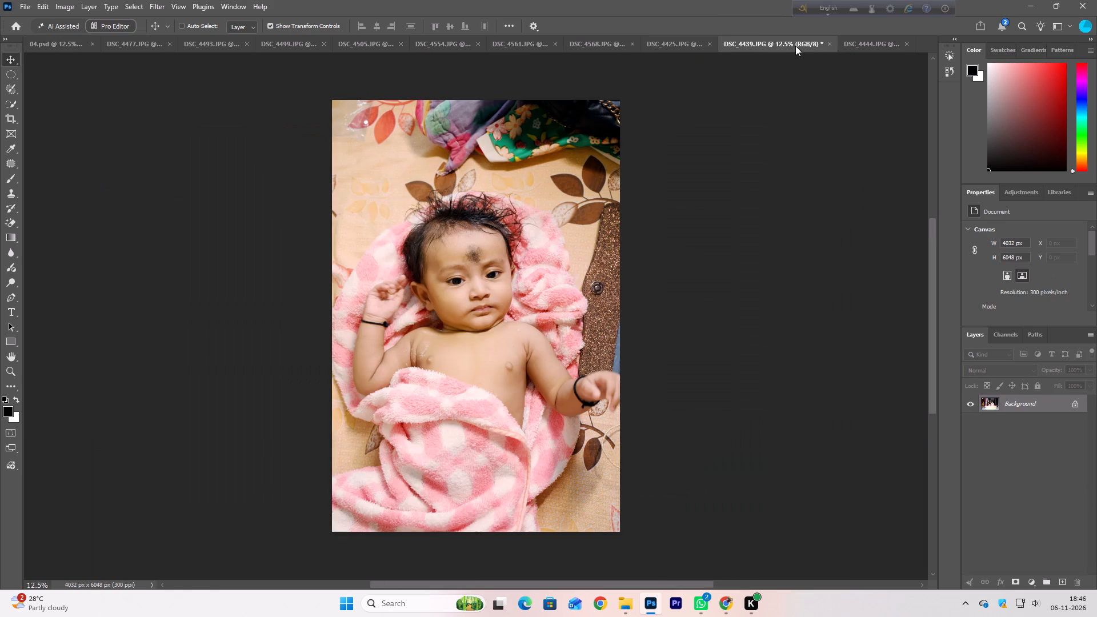
left_click(858, 44)
left_click(688, 47)
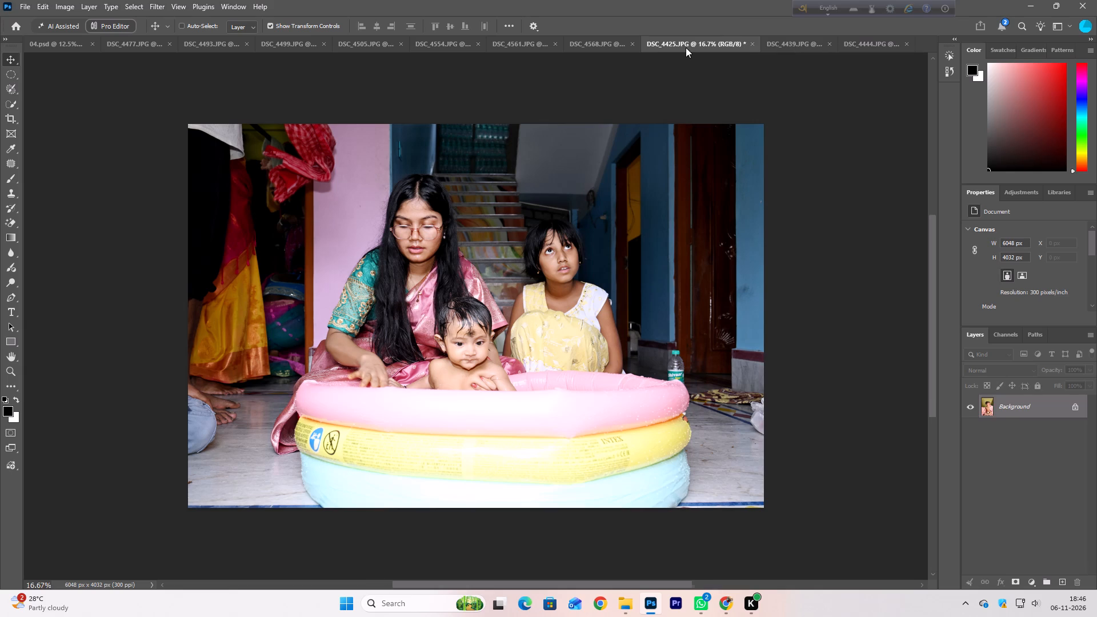
left_click_drag(413, 265, 54, 44)
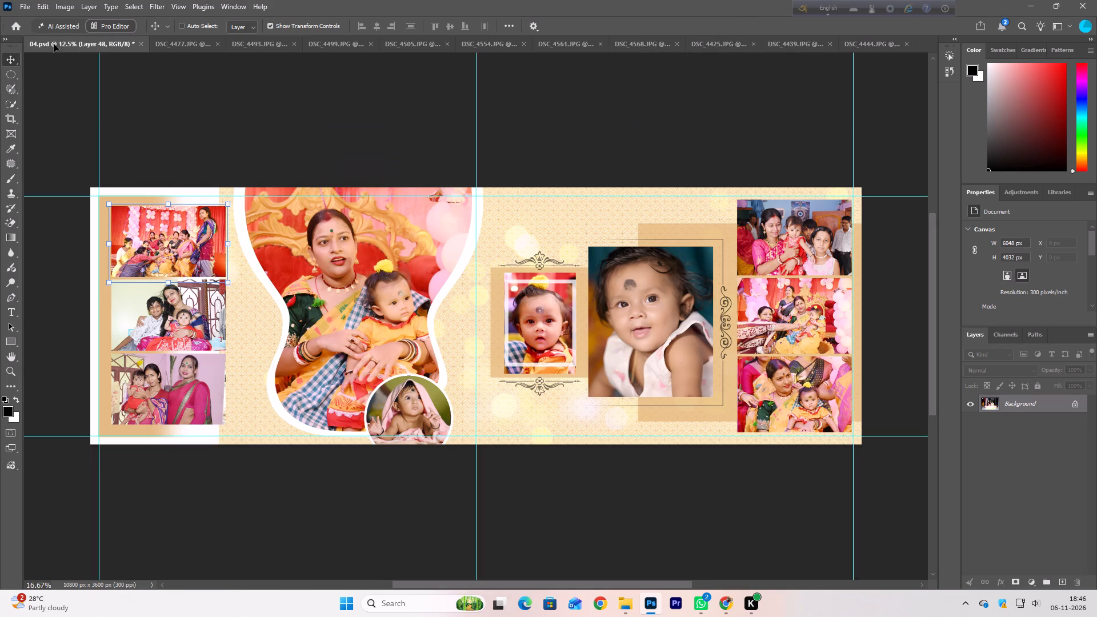
left_click_drag(54, 44, 194, 263)
key("ctrl+alt+g")
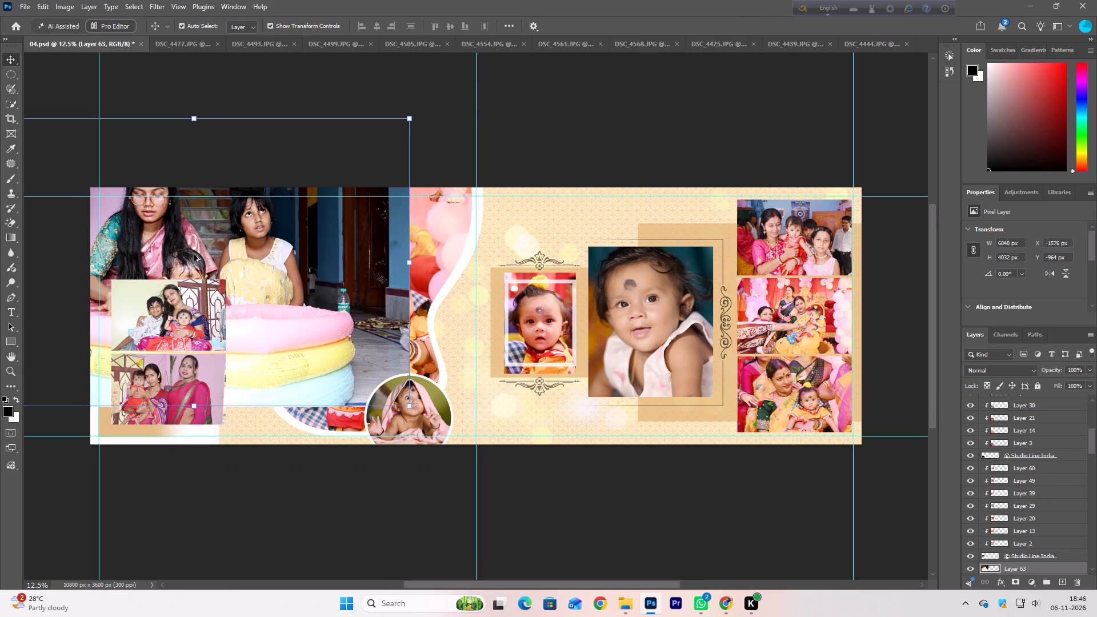
left_click_drag(196, 117, 166, 294)
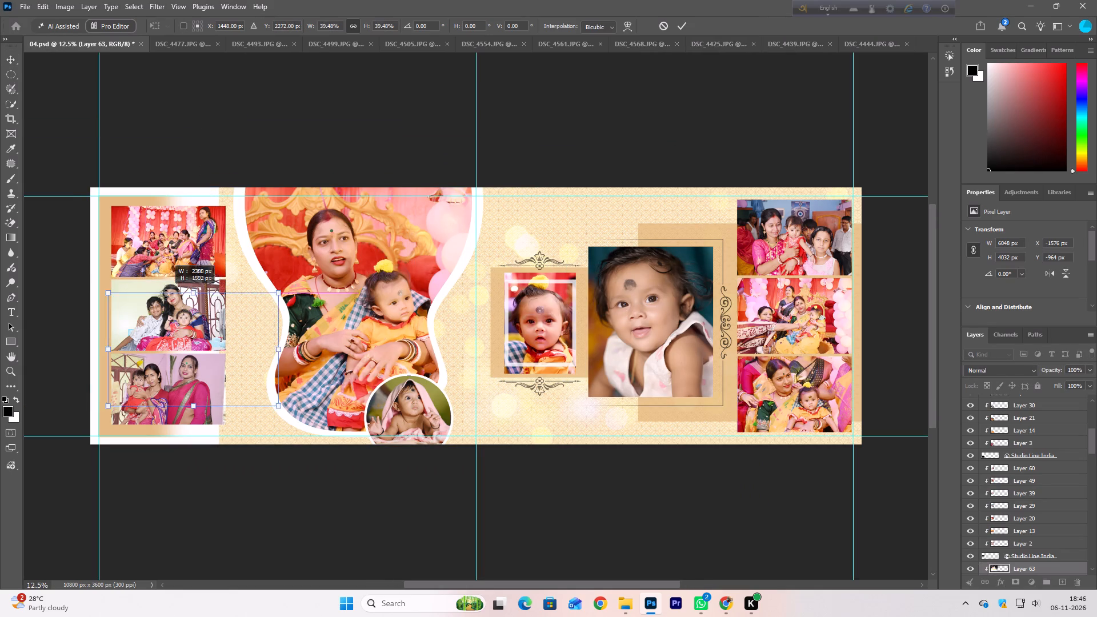
left_click_drag(166, 294, 167, 311)
left_click_drag(179, 332, 155, 218)
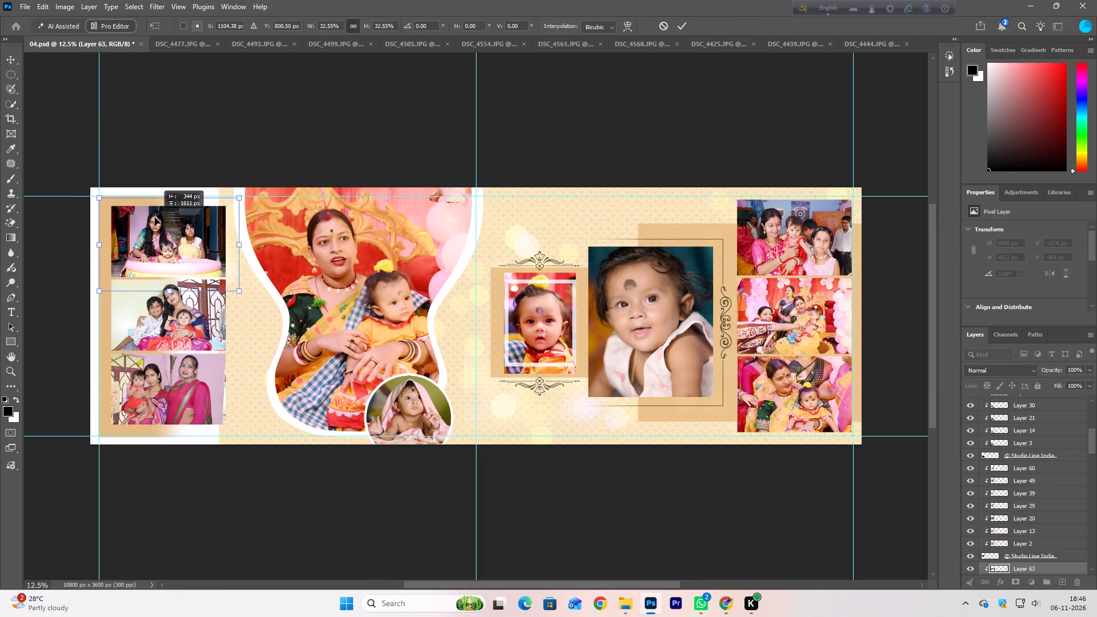
left_click_drag(155, 218, 150, 218)
double_click(150, 218)
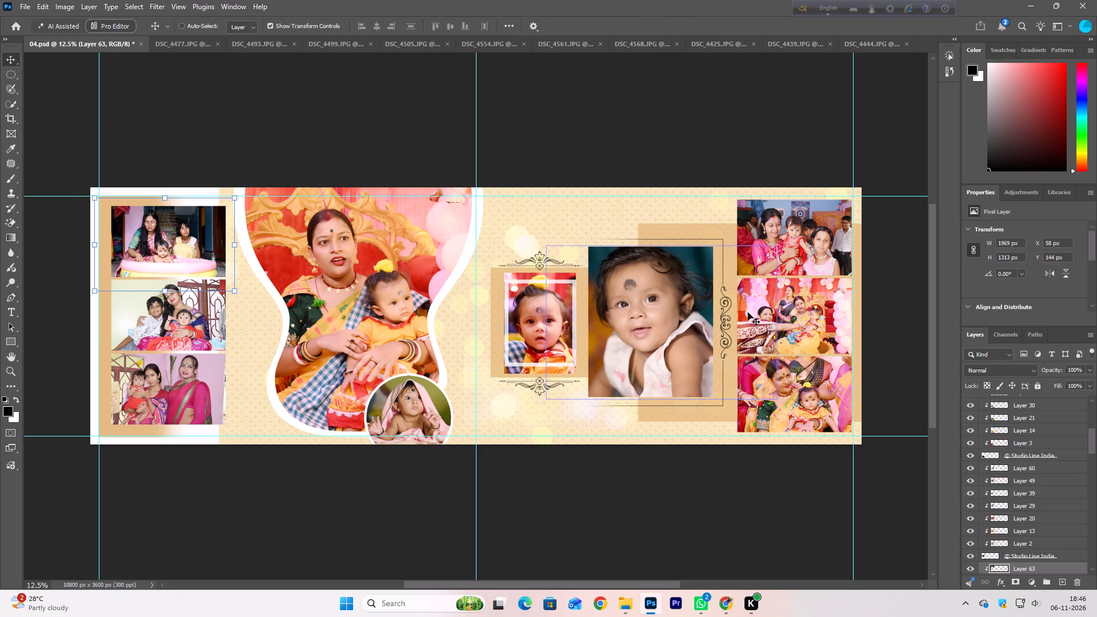
Look through the open photo documents for a picture to replace the middle photo of the right column.
right_click(787, 295)
left_click(806, 299)
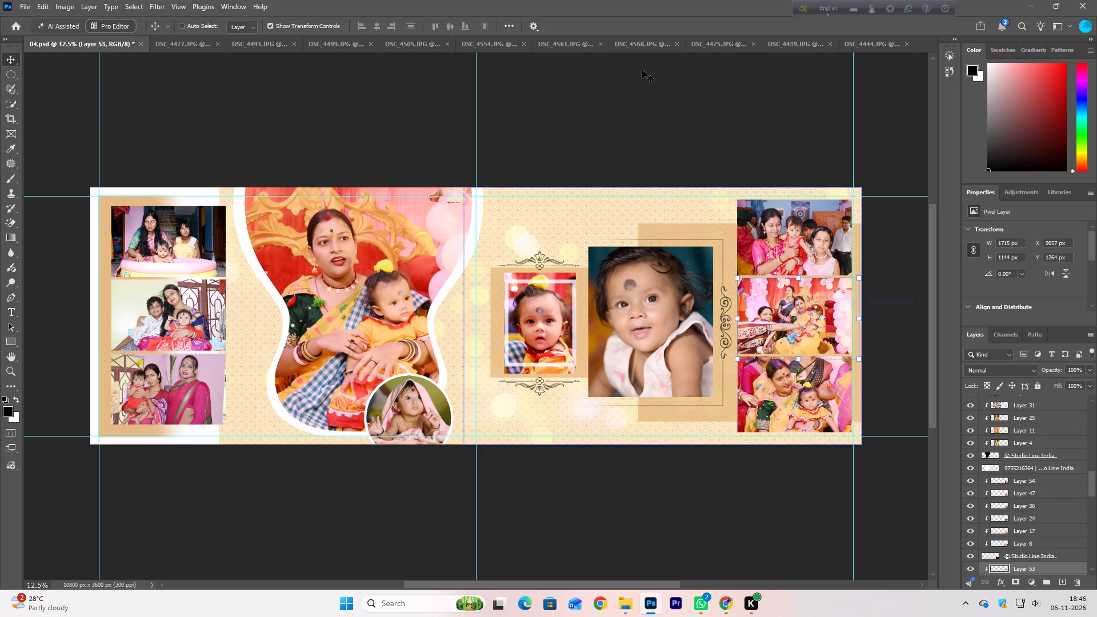
left_click(656, 45)
left_click(533, 50)
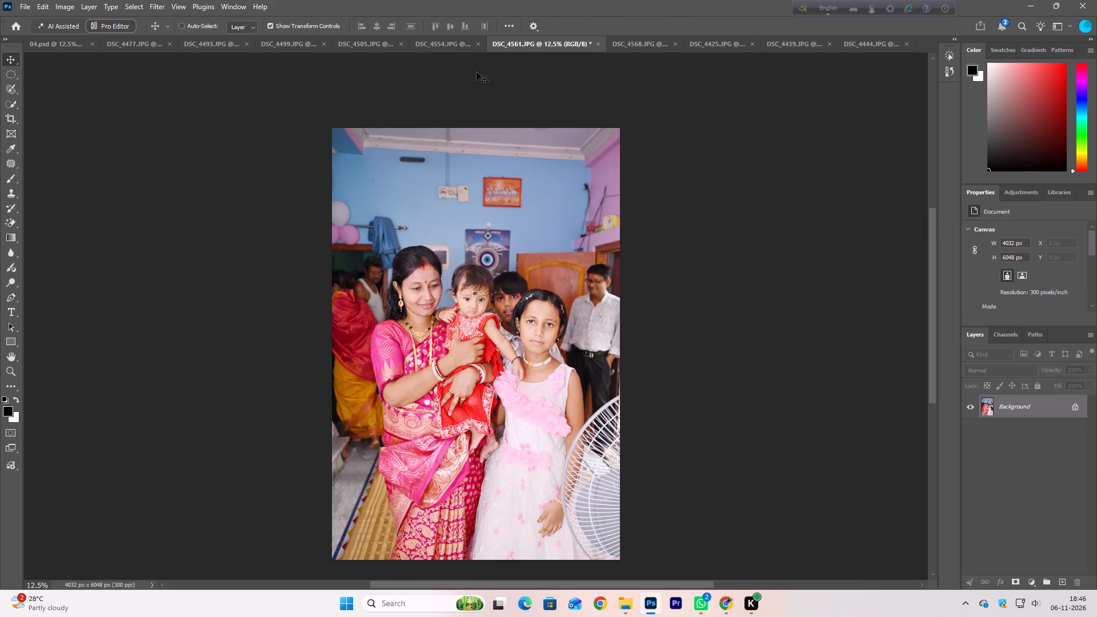
left_click(451, 59)
left_click(460, 42)
left_click(381, 48)
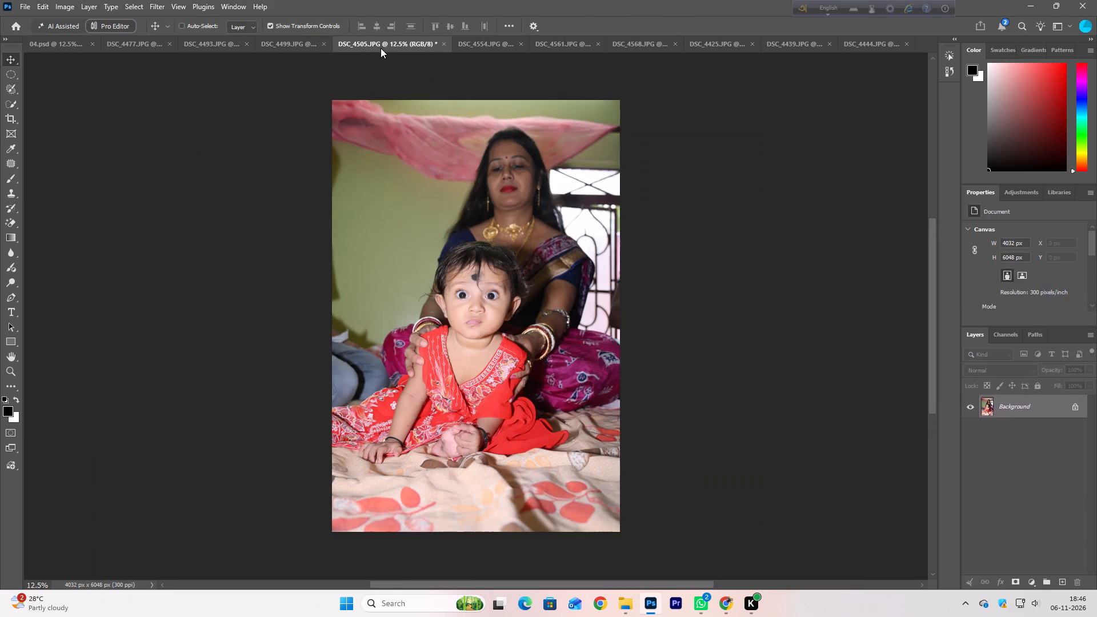
left_click(309, 46)
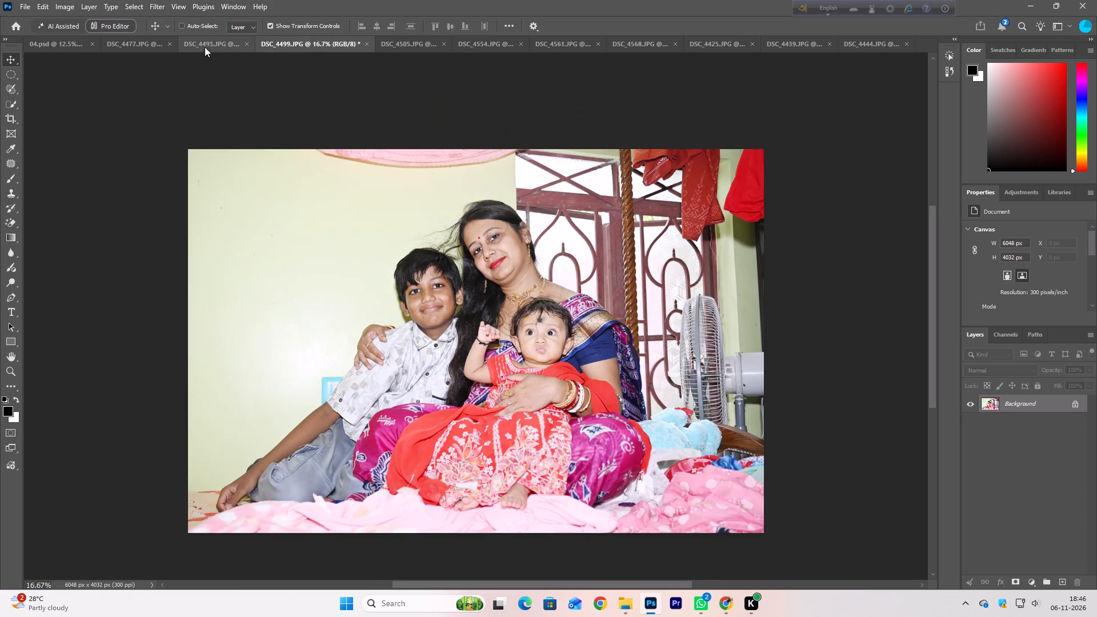
left_click(205, 45)
left_click(123, 47)
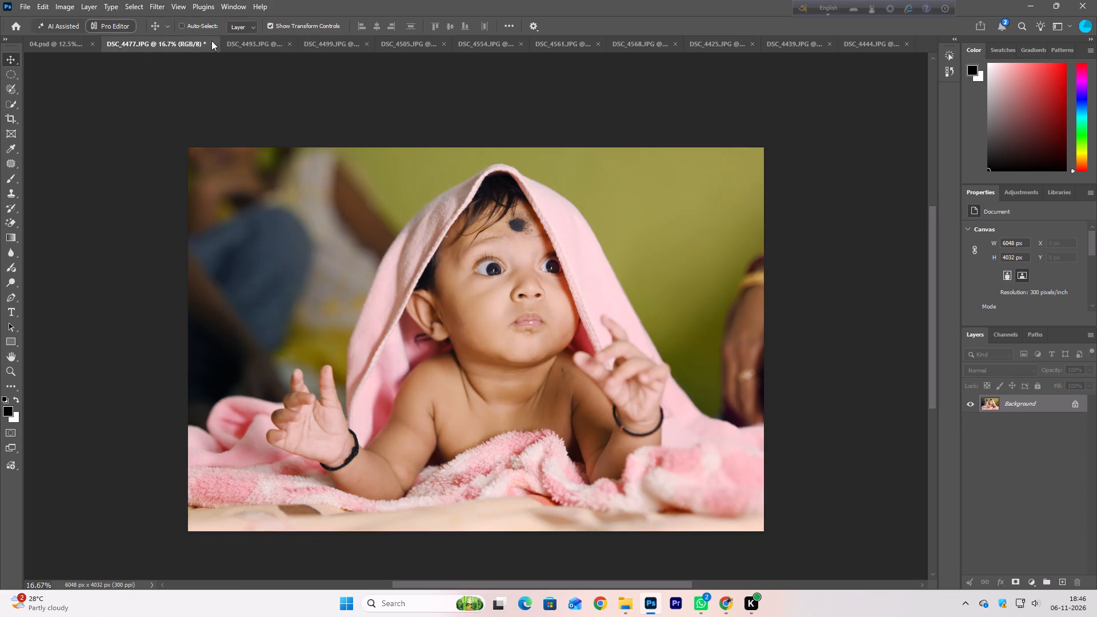
left_click(253, 39)
left_click(346, 46)
left_click(406, 47)
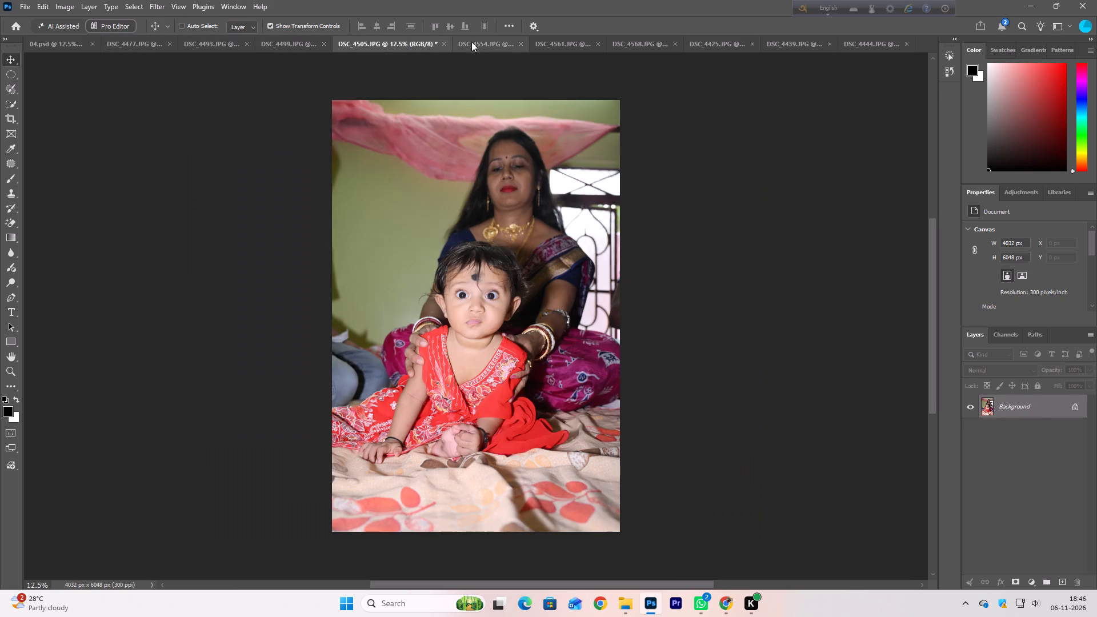
left_click(475, 41)
left_click(563, 41)
left_click(648, 43)
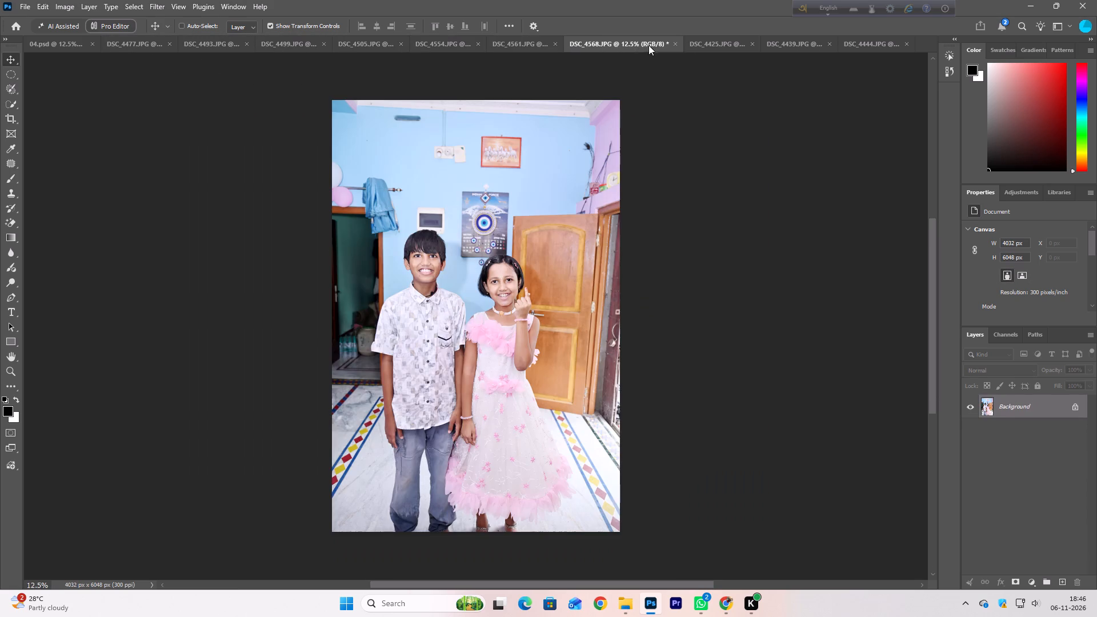
left_click(743, 45)
left_click(779, 42)
left_click(859, 41)
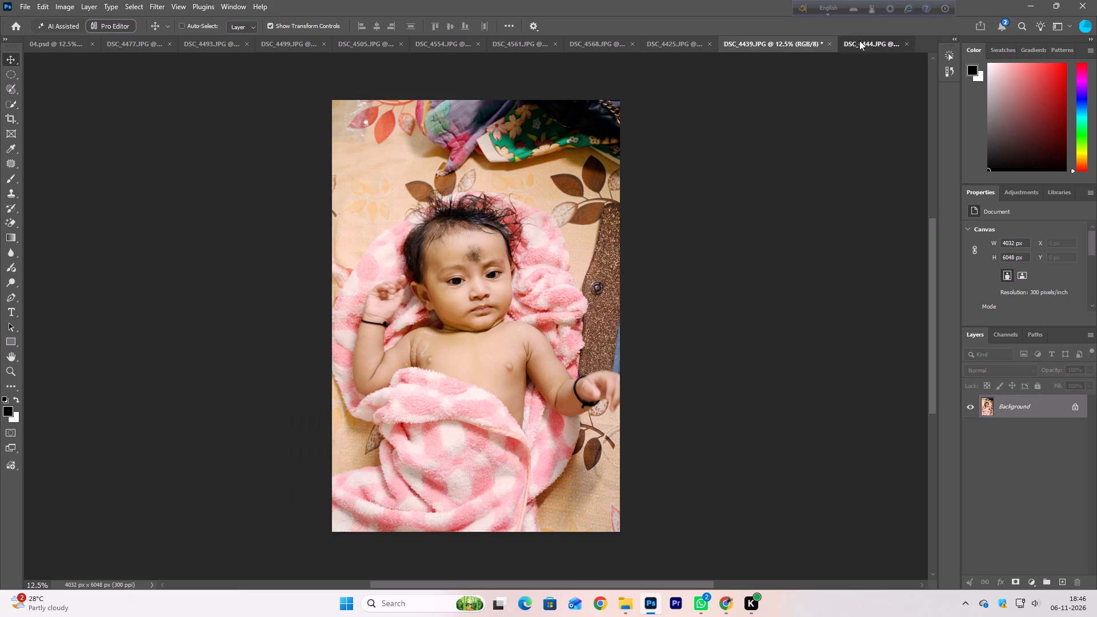
left_click(150, 51)
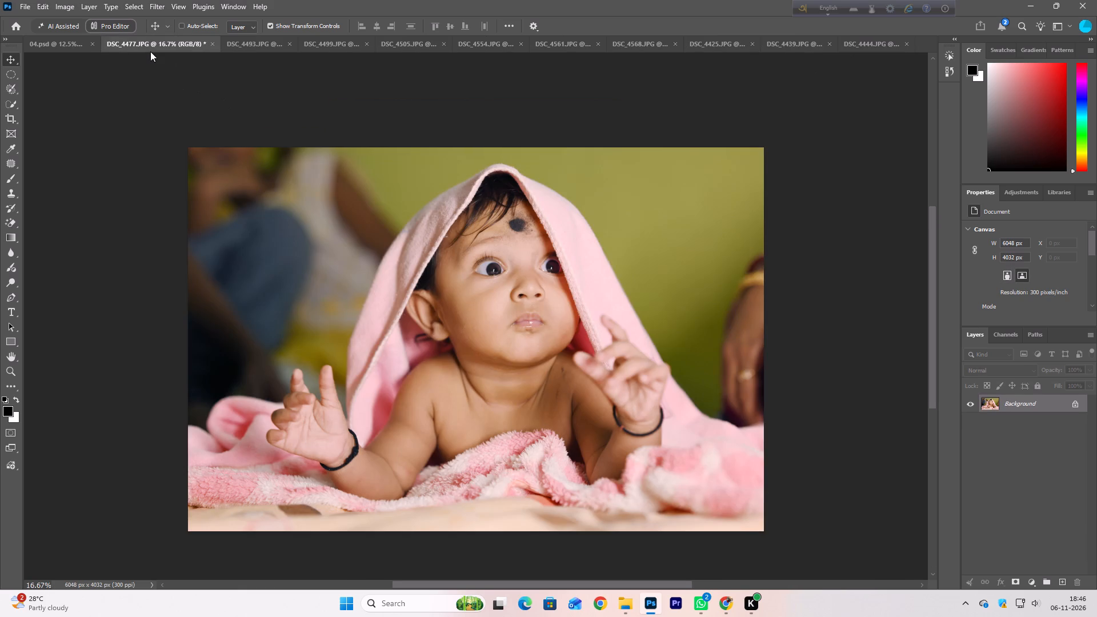
left_click(225, 42)
left_click(321, 41)
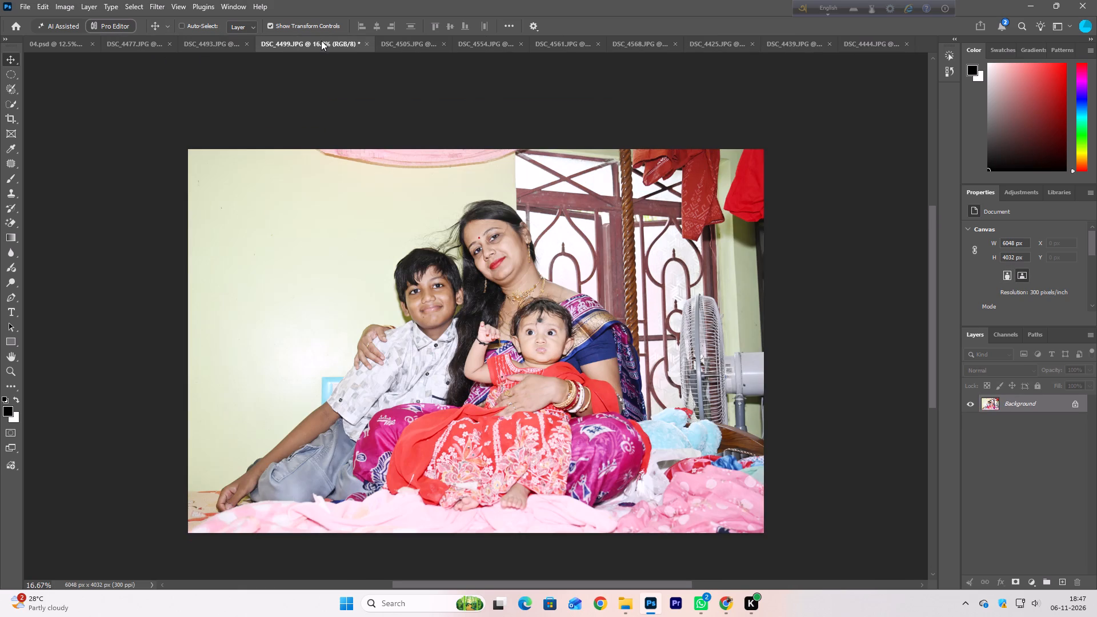
left_click(414, 49)
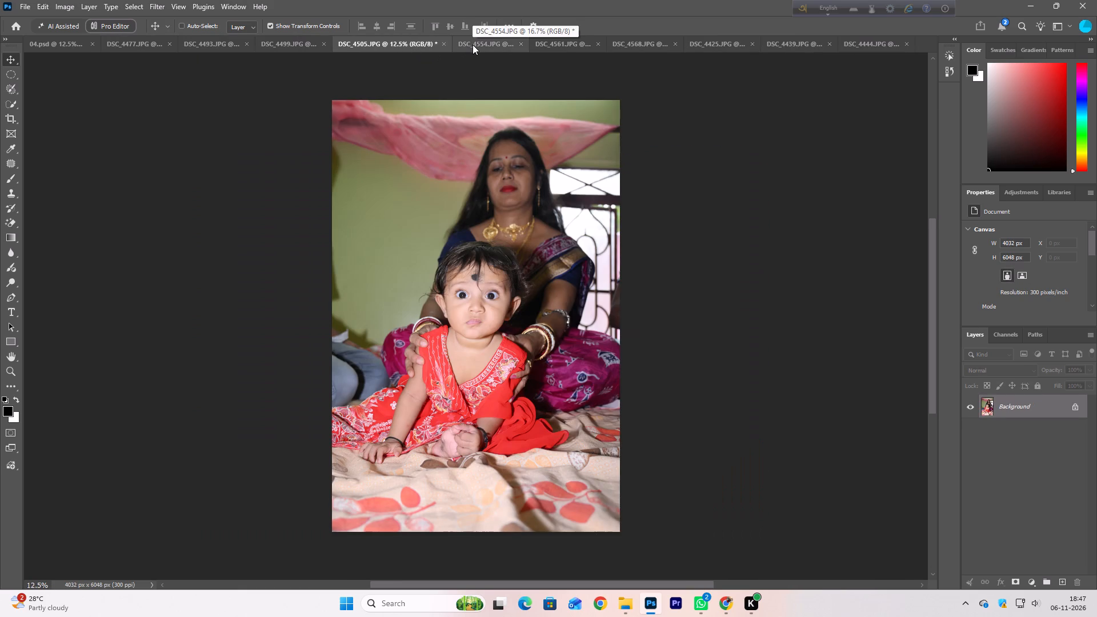
left_click(475, 48)
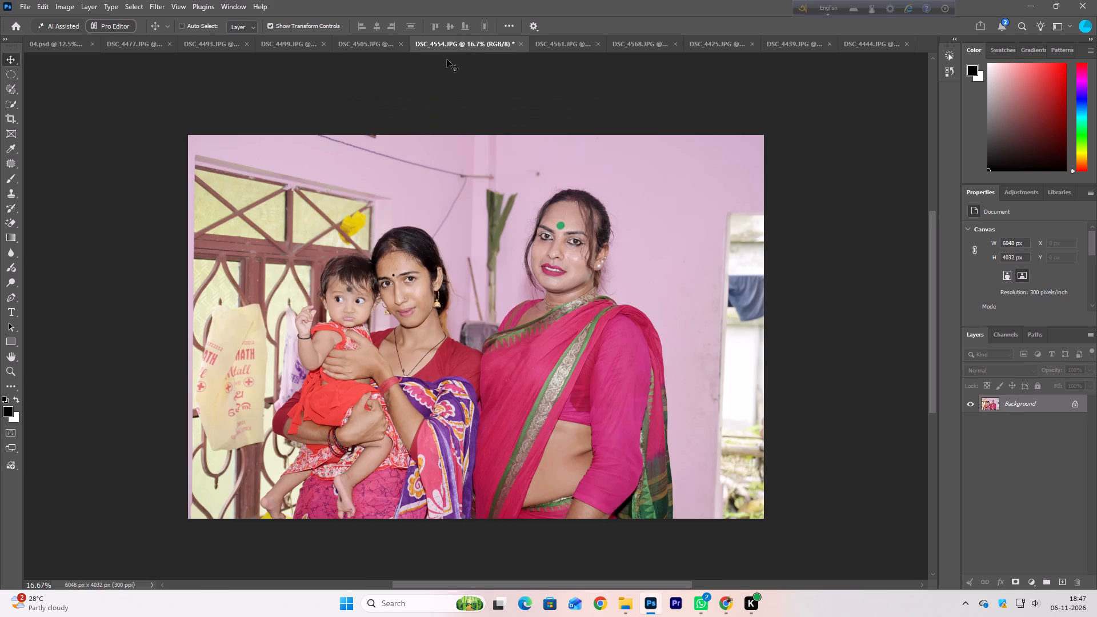
left_click(368, 43)
Copy DSC_4505.JPG into 04.psd above the large curved-frame photo of the mother and baby and clip it to that frame.
left_click(38, 42)
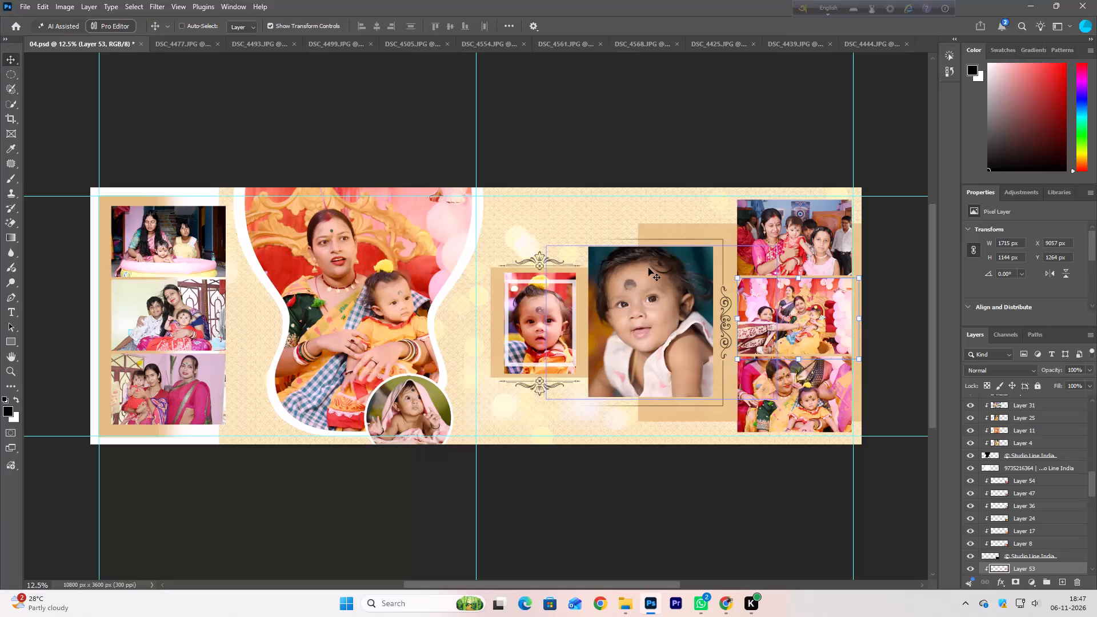
right_click(333, 270)
left_click(368, 278)
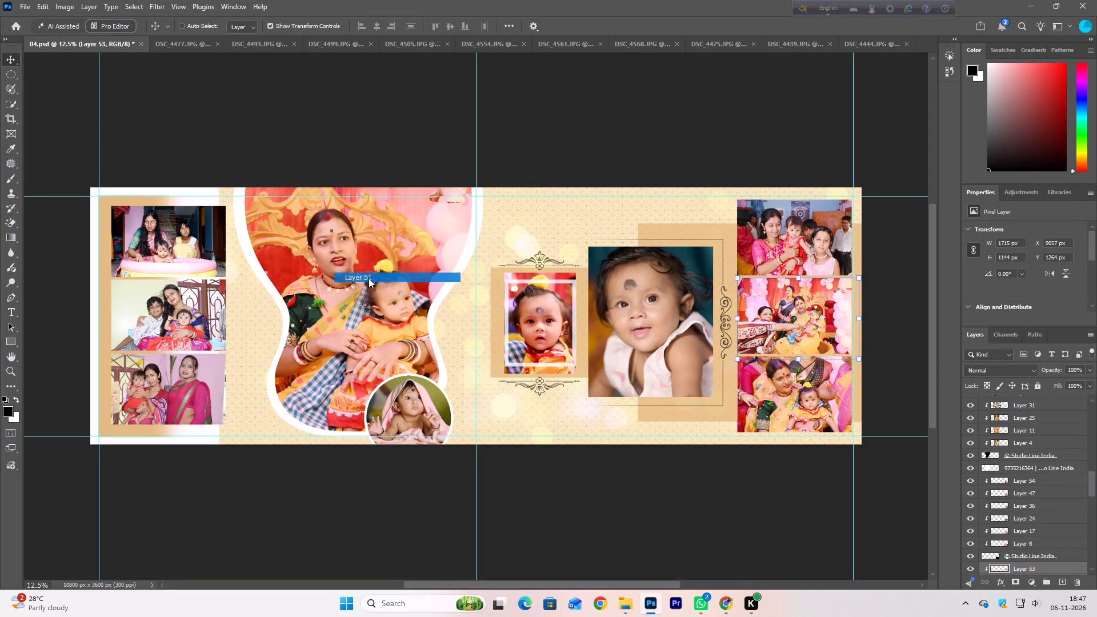
left_click(421, 46)
left_click_drag(479, 279, 483, 231)
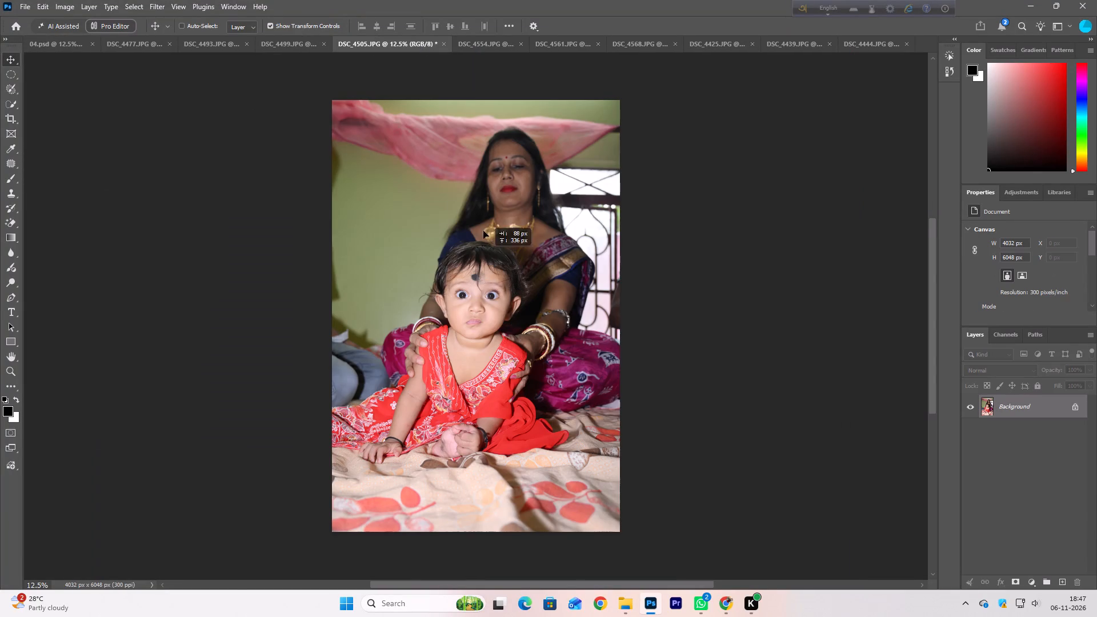
left_click_drag(483, 231, 356, 299)
key("ctrl+alt+g")
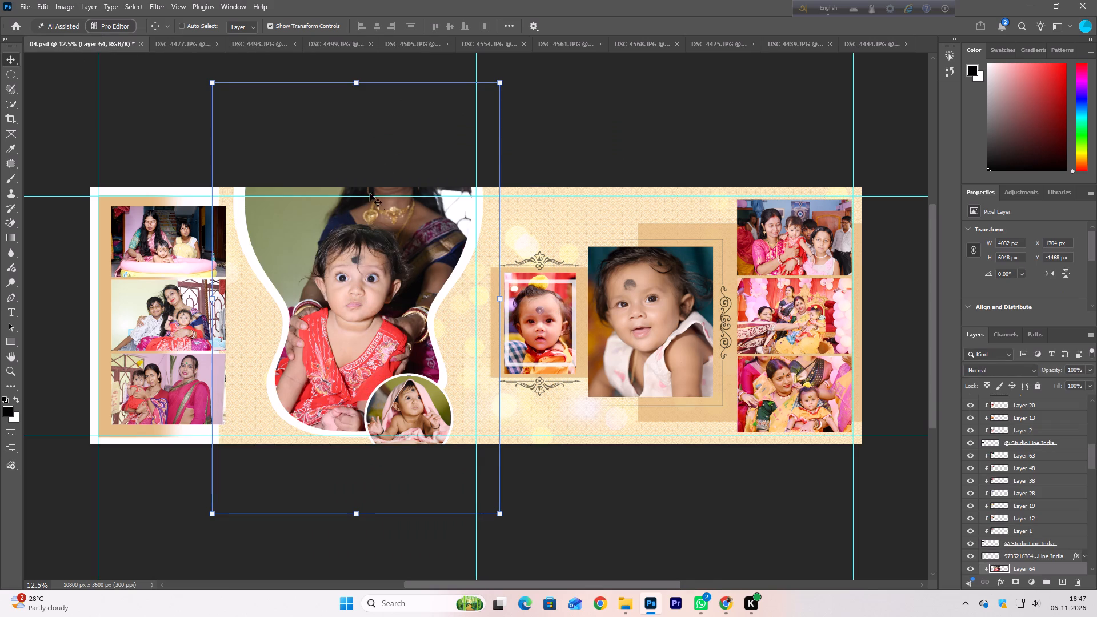
Scale the placed DSC_4505 photo in the large curved frame up to about 4230 × 6344 px.
left_click_drag(355, 83, 359, 62)
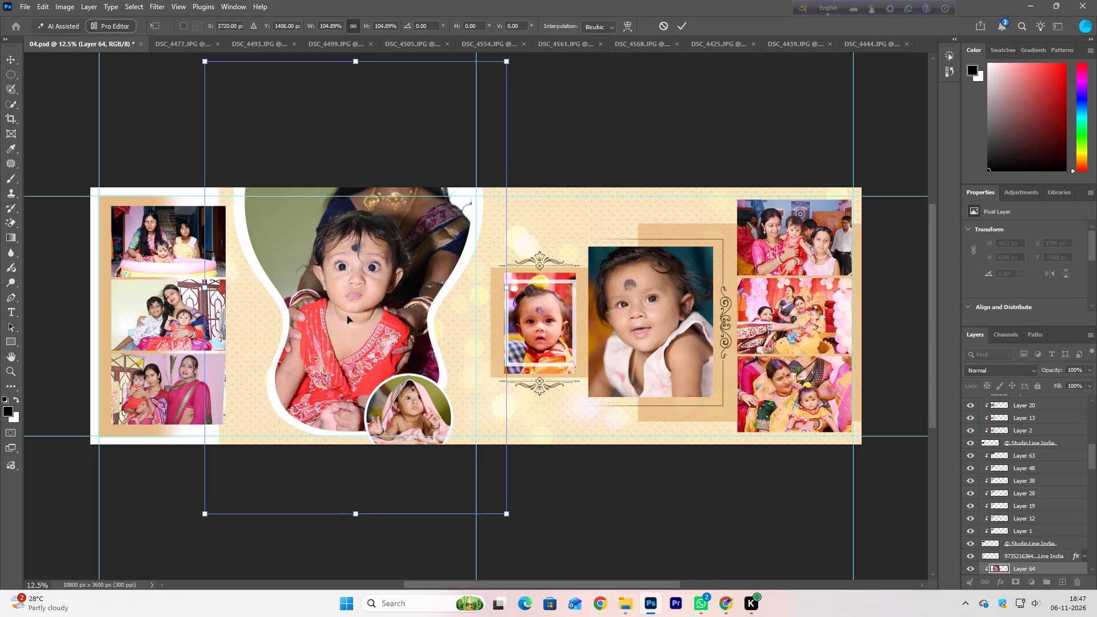
double_click(347, 316)
Select the baby photo in the small ornate frame and look through the open photo documents for a replacement picture.
right_click(550, 319)
left_click(563, 325)
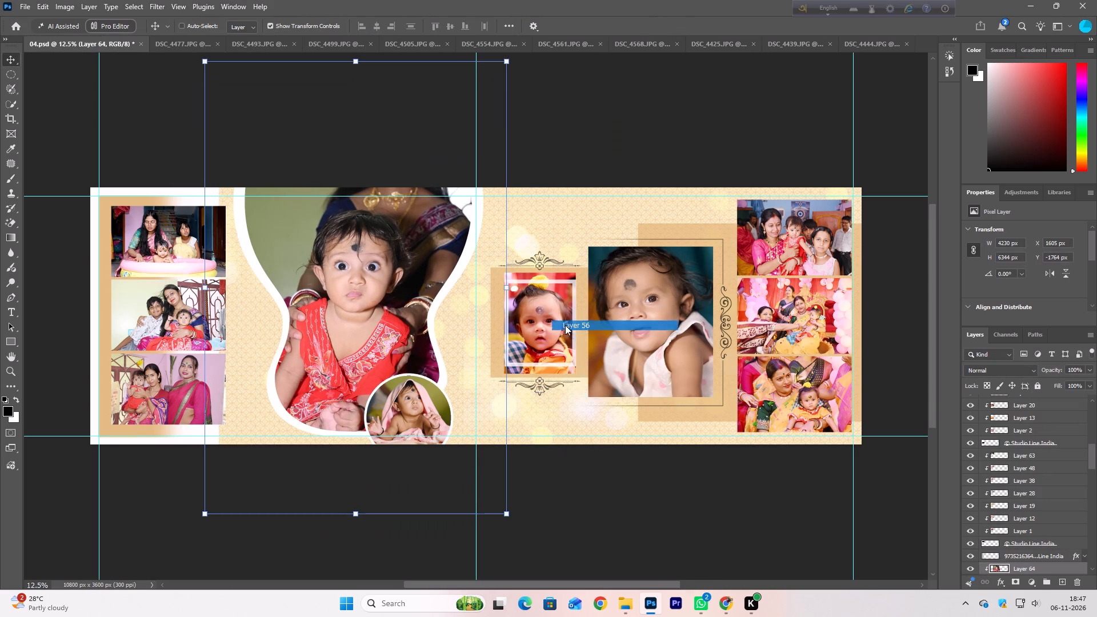
left_click(415, 39)
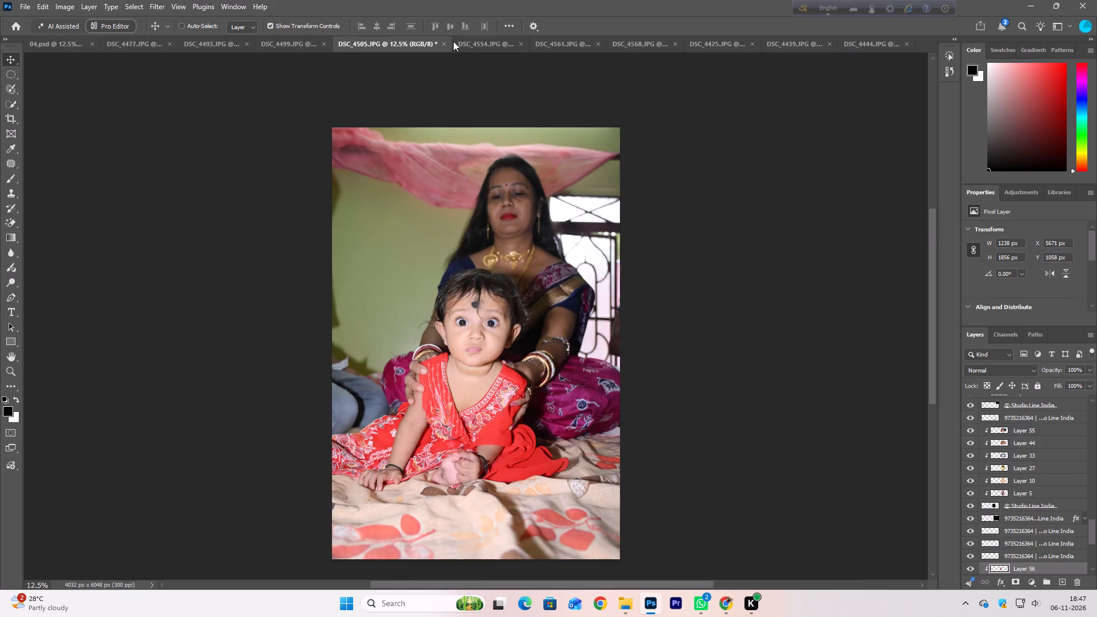
left_click(480, 41)
left_click(566, 41)
left_click(656, 43)
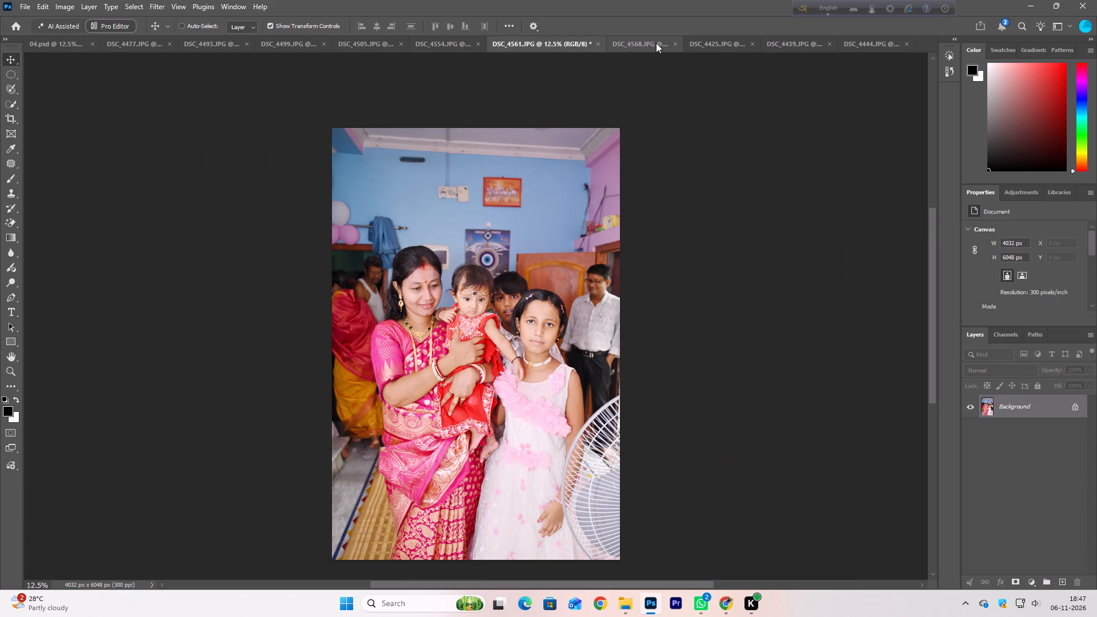
left_click(648, 47)
left_click(650, 45)
left_click(648, 43)
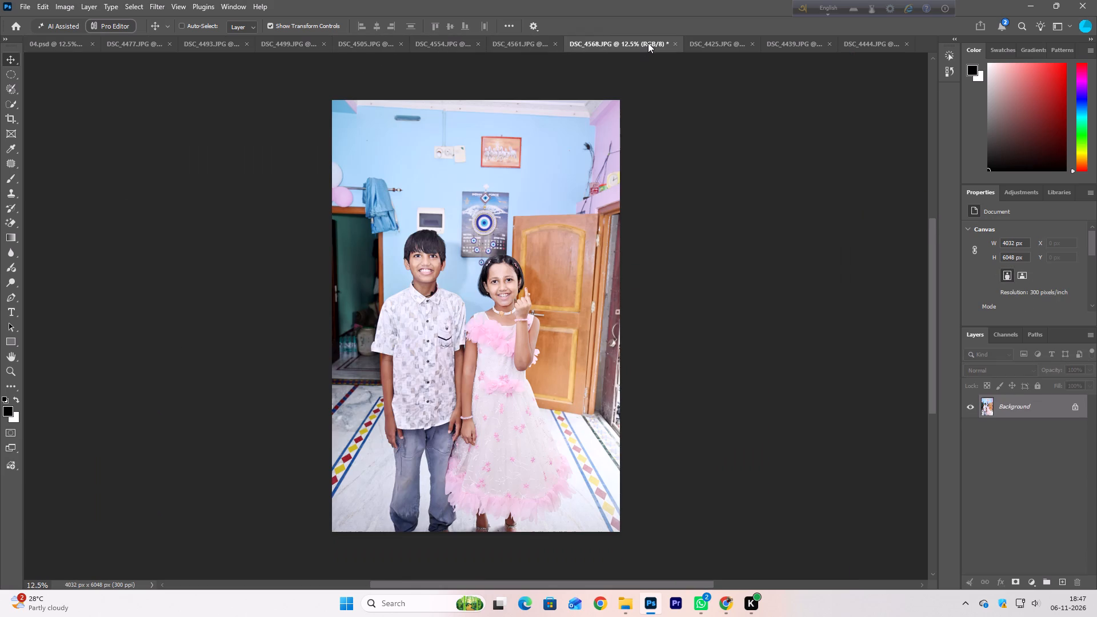
Copy DSC_4568.JPG into 04.psd above the middle photo of the right column and clip it to that frame.
left_click_drag(431, 327, 245, 126)
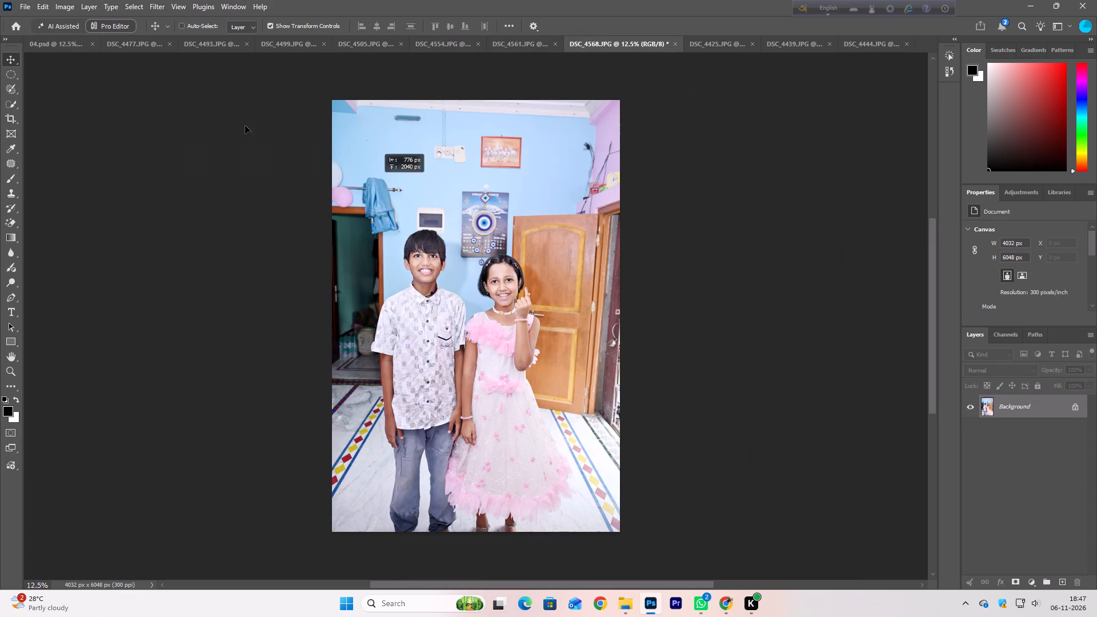
left_click_drag(245, 126, 75, 46)
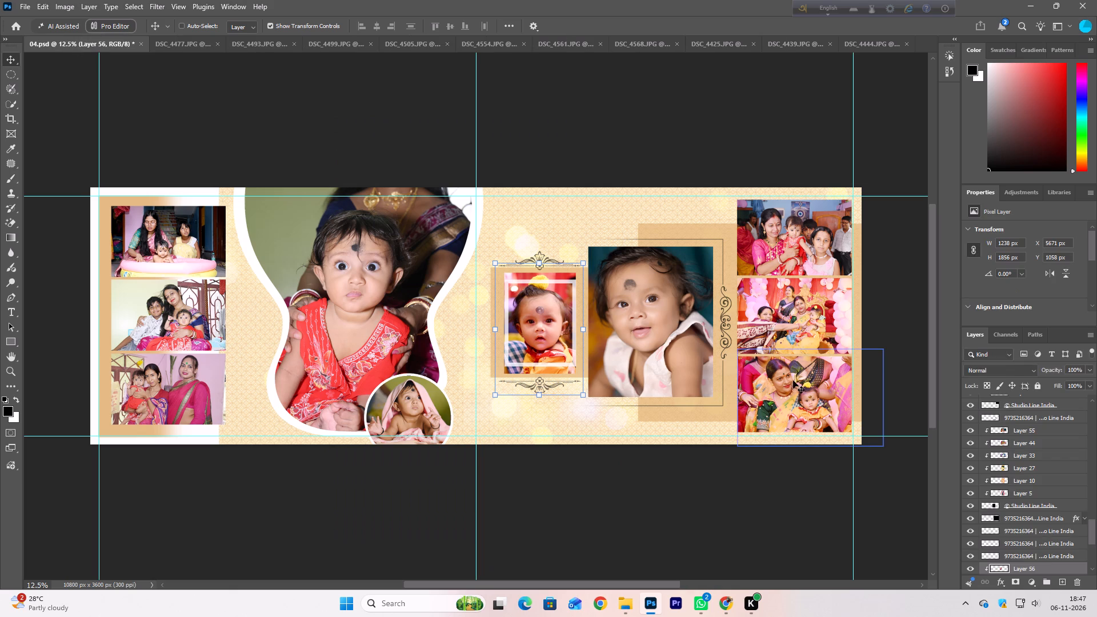
right_click(787, 386)
left_click(794, 328)
right_click(794, 328)
left_click(816, 334)
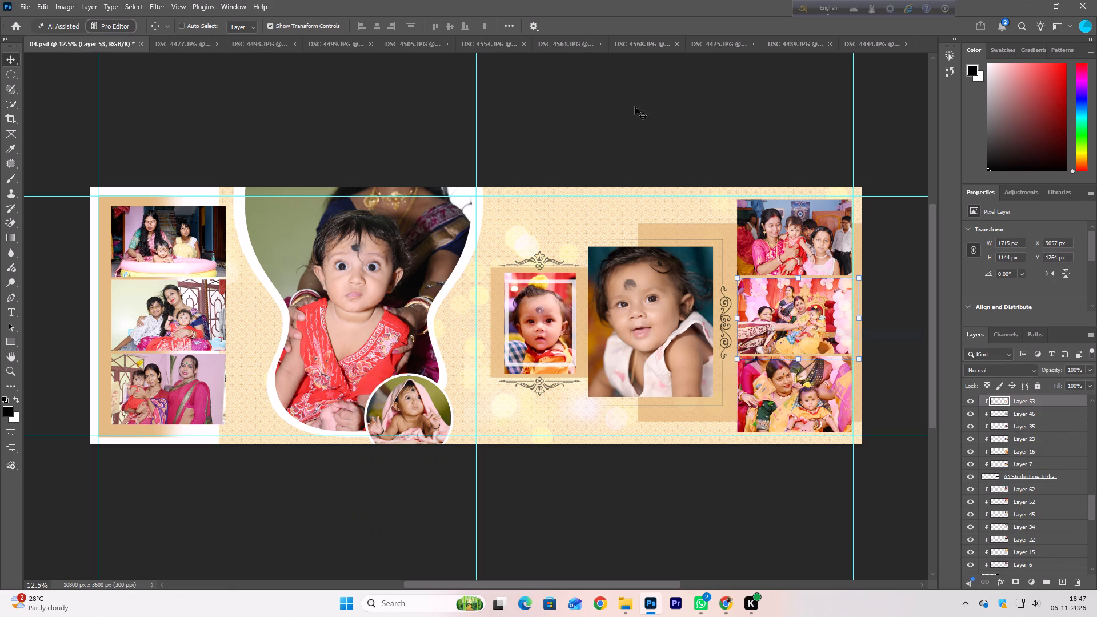
left_click(591, 46)
left_click(639, 44)
left_click_drag(448, 314, 383, 189)
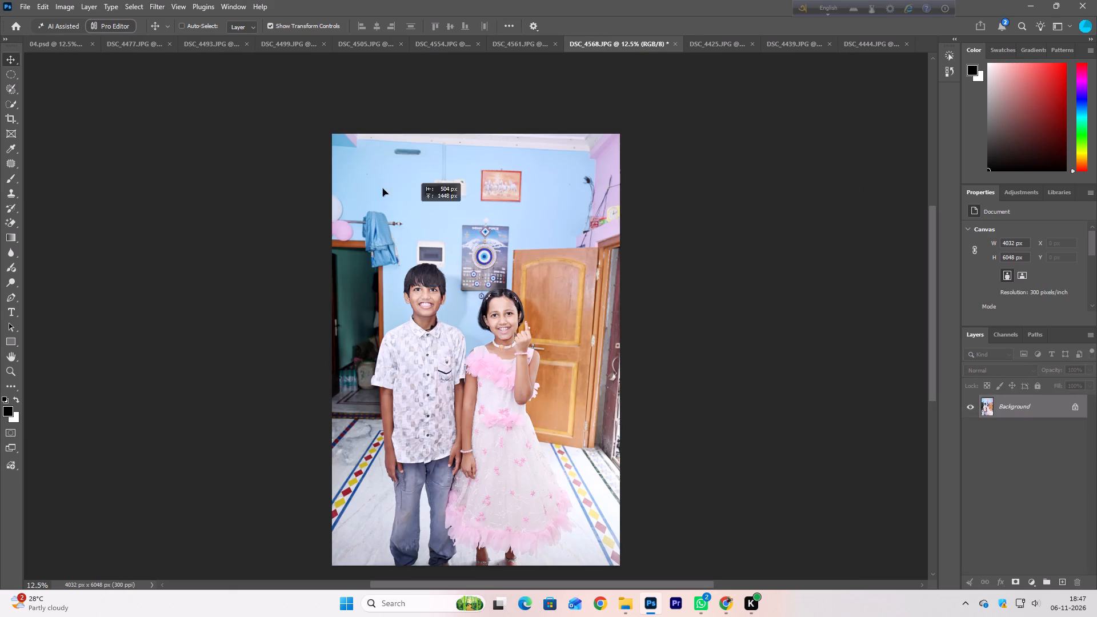
left_click_drag(383, 189, 798, 330)
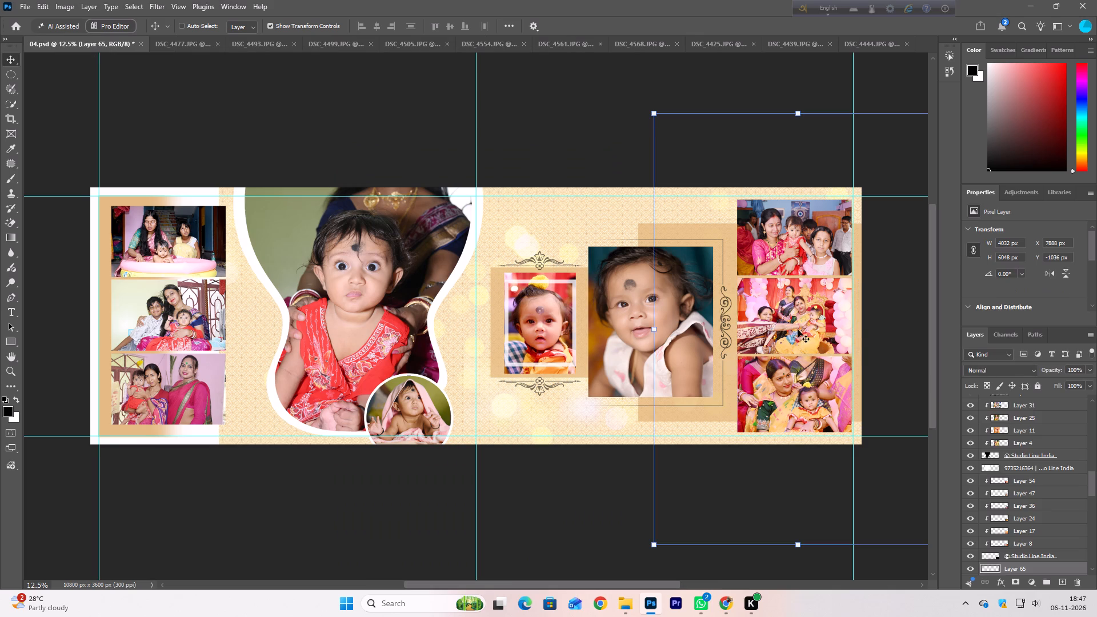
key("ctrl+alt+g")
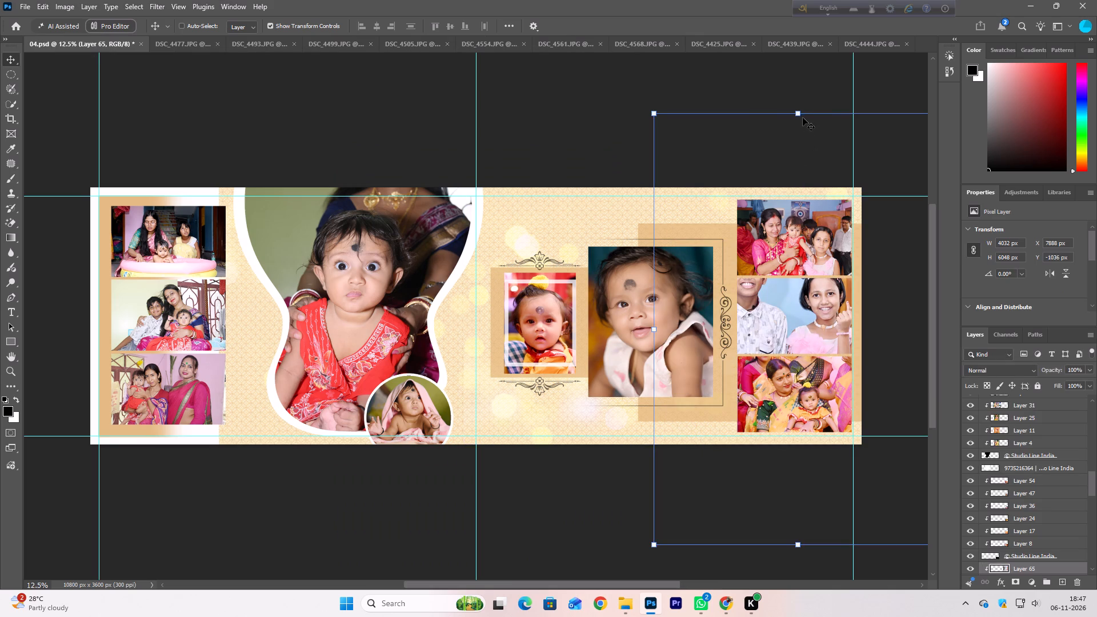
Scale the DSC_4568 photo to about 1865 × 2798 px and position both children within the right column's middle frame.
left_click_drag(801, 116, 780, 375)
left_click_drag(781, 399, 778, 267)
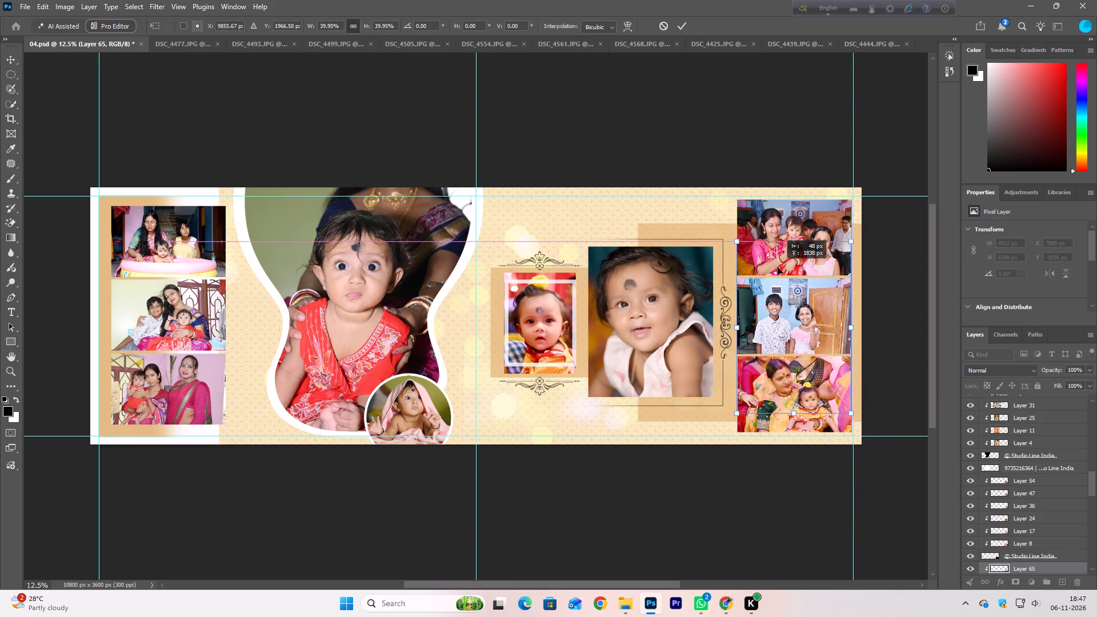
left_click_drag(778, 267, 774, 269)
left_click_drag(851, 329, 871, 315)
double_click(804, 316)
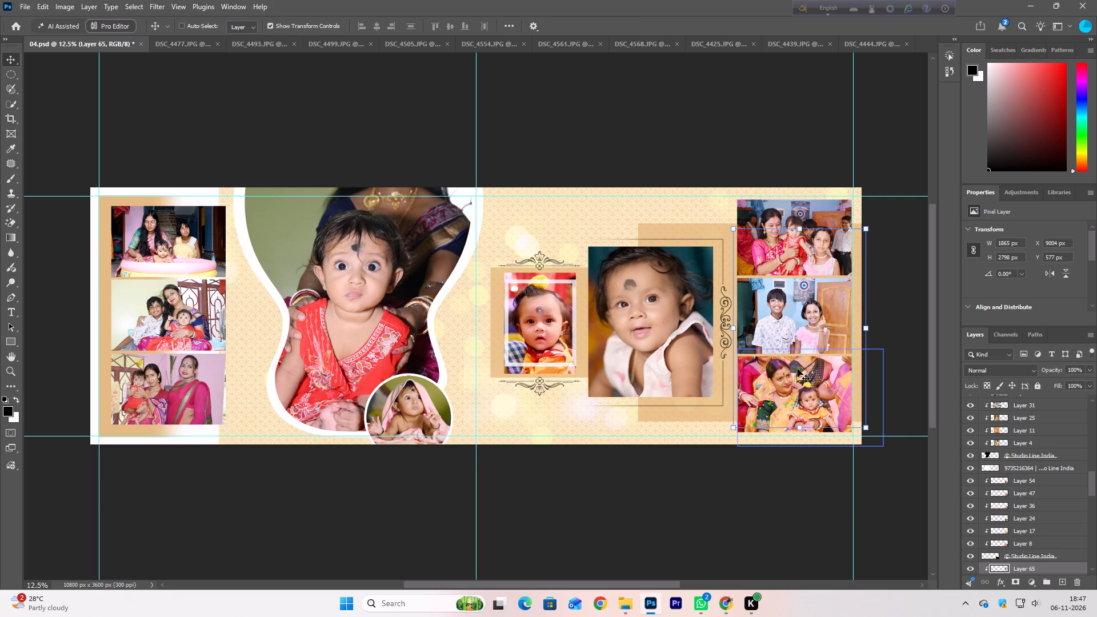
Select the right column's bottom photo and look through the open documents and the P folder for a replacement.
right_click(795, 374)
left_click(811, 378)
left_click(722, 38)
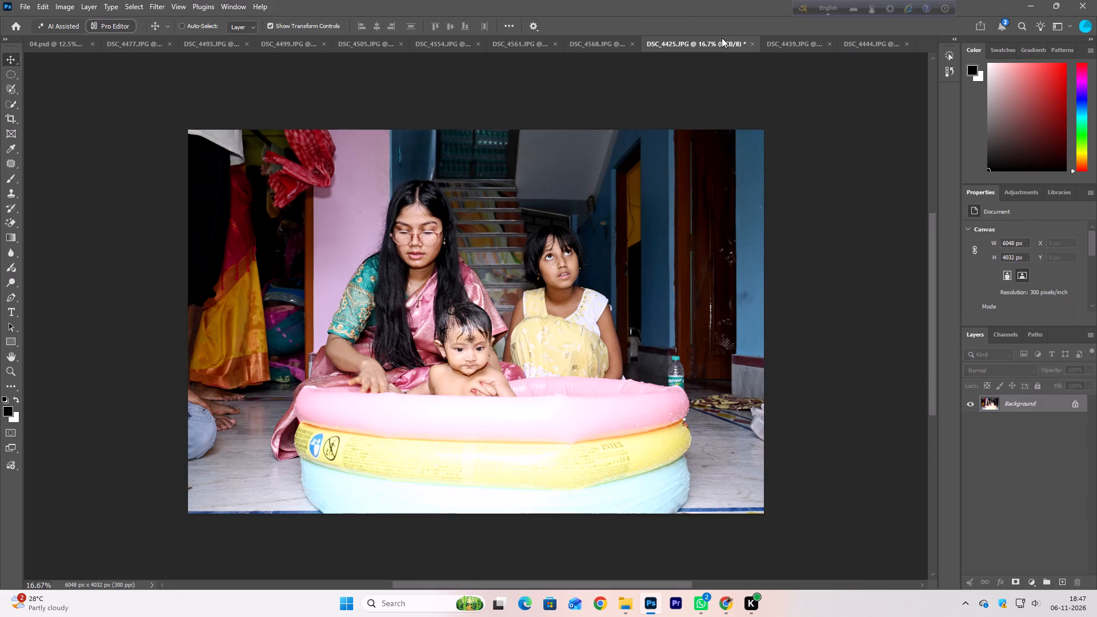
left_click(786, 46)
left_click(868, 43)
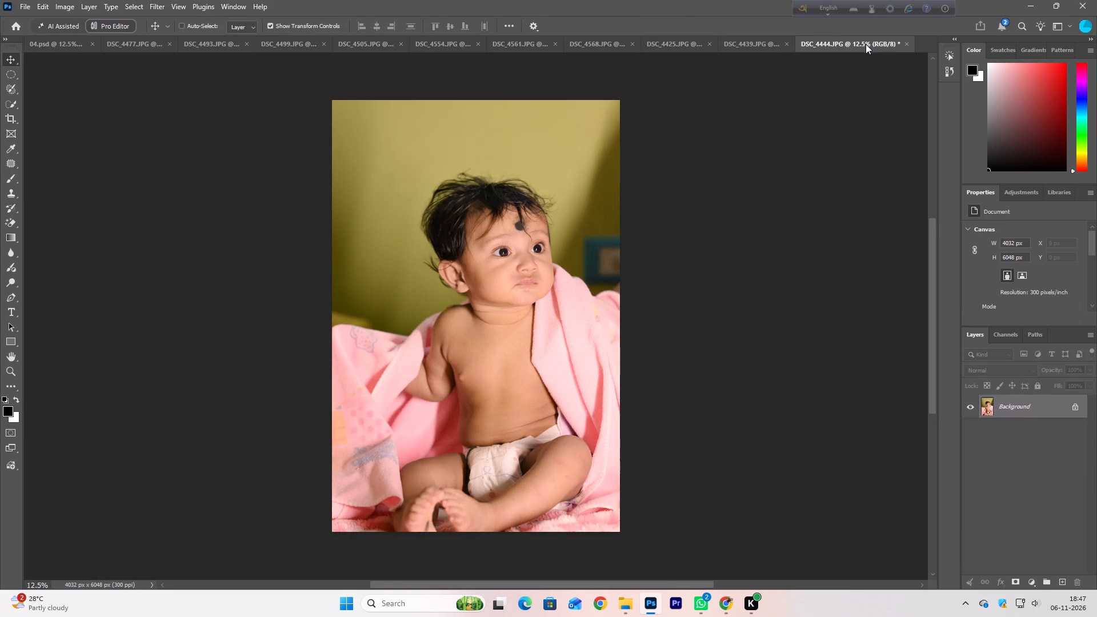
left_click(619, 605)
left_click(622, 603)
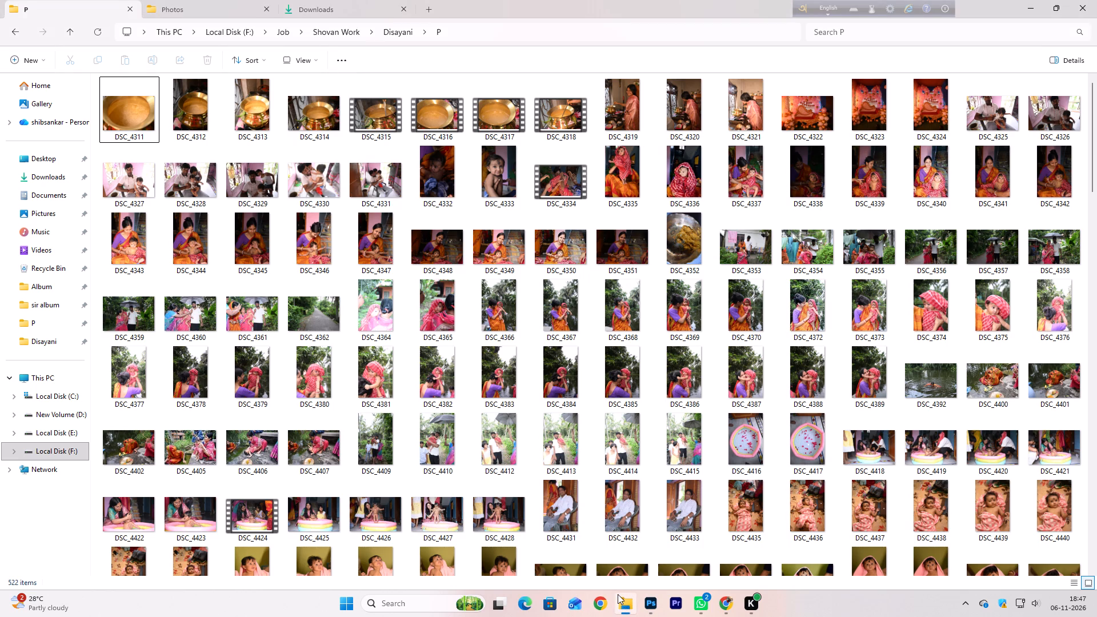
scroll(632, 411, "down", 9)
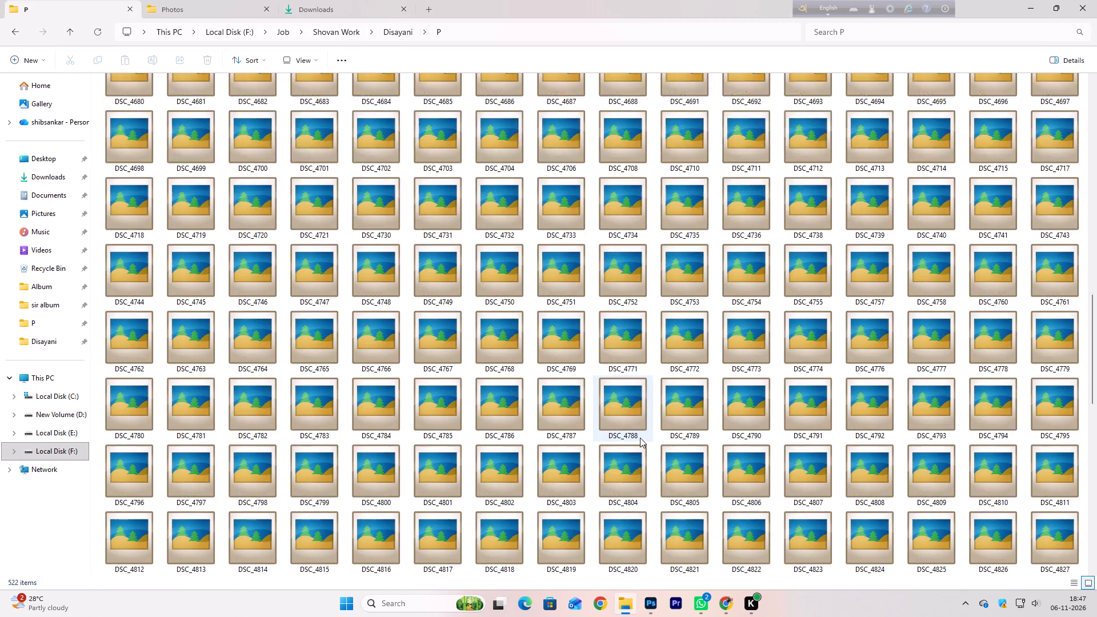
scroll(596, 423, "up", 1)
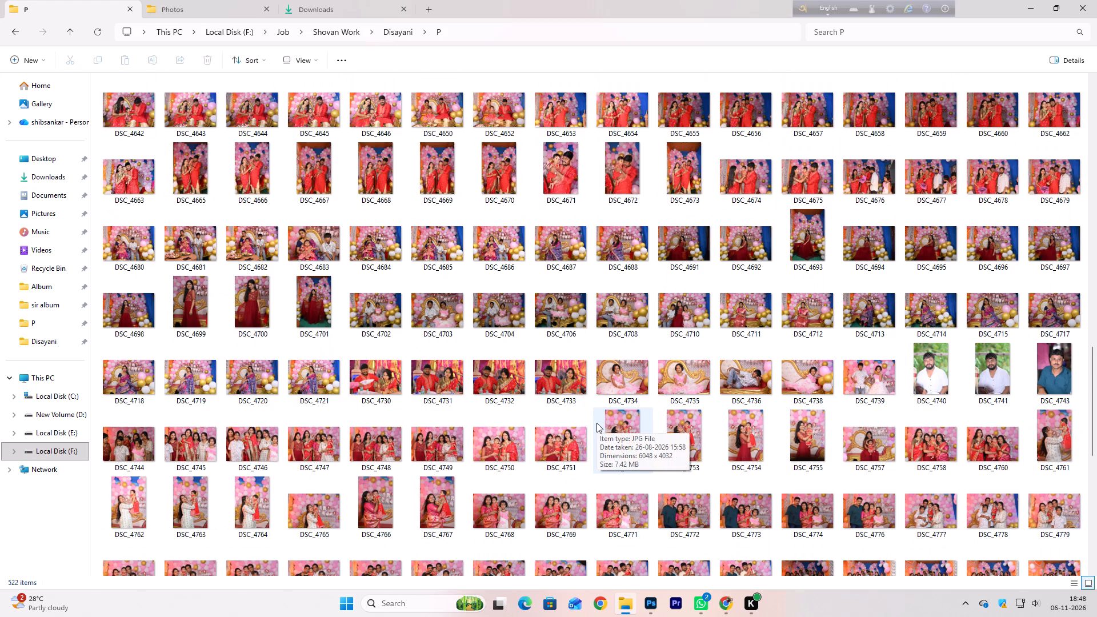
scroll(596, 423, "up", 2)
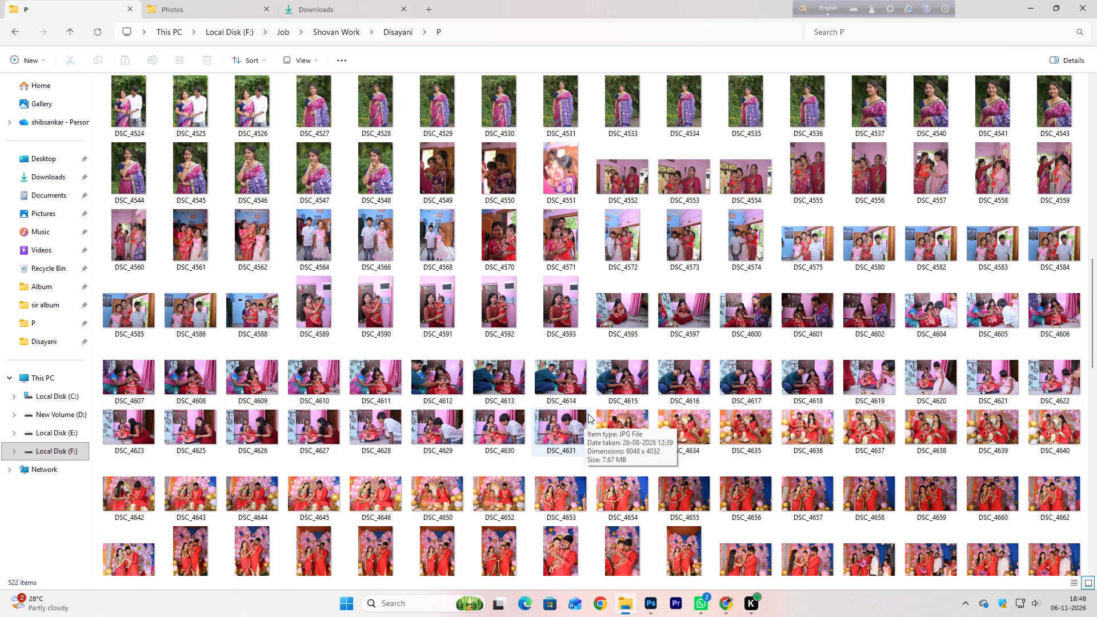
Preview DSC_4575 and DSC_4580 from the P folder at full size.
left_click(798, 245)
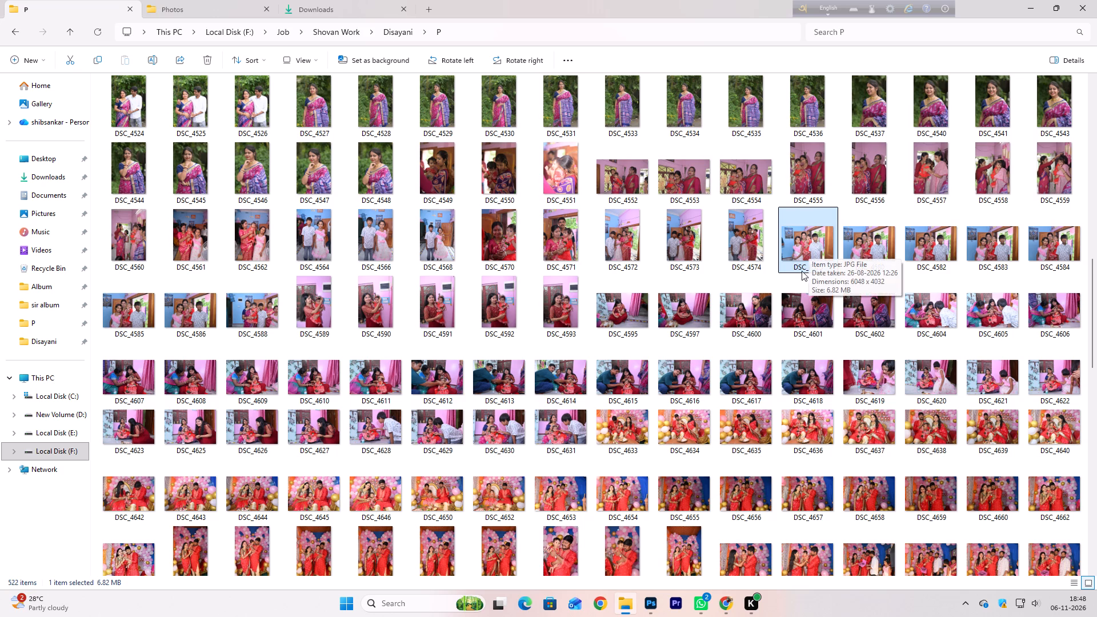
double_click(808, 243)
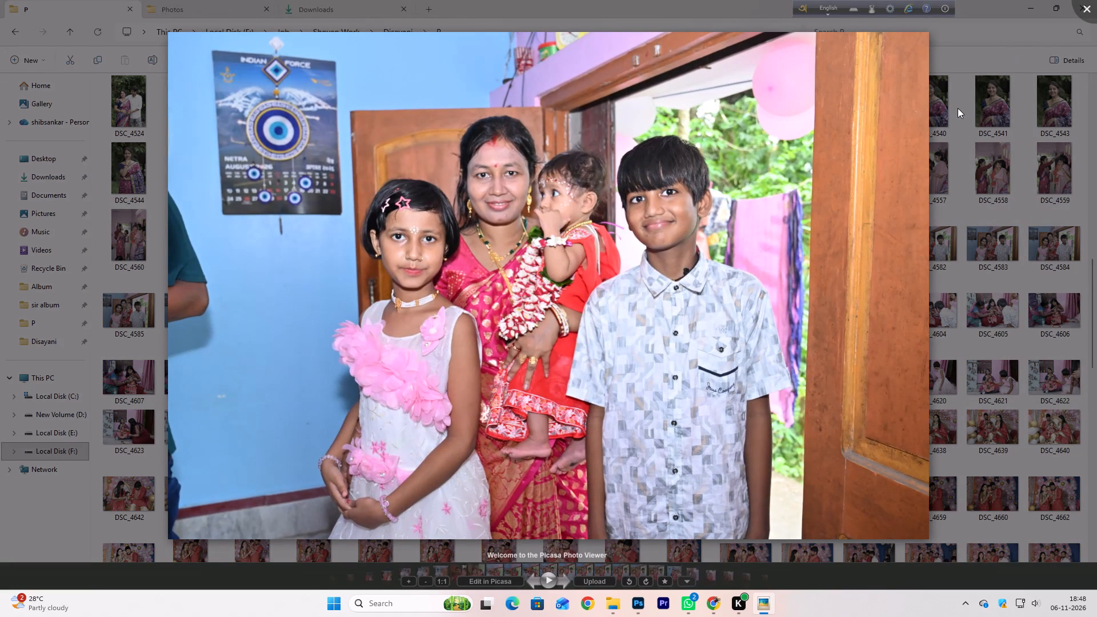
key("Right")
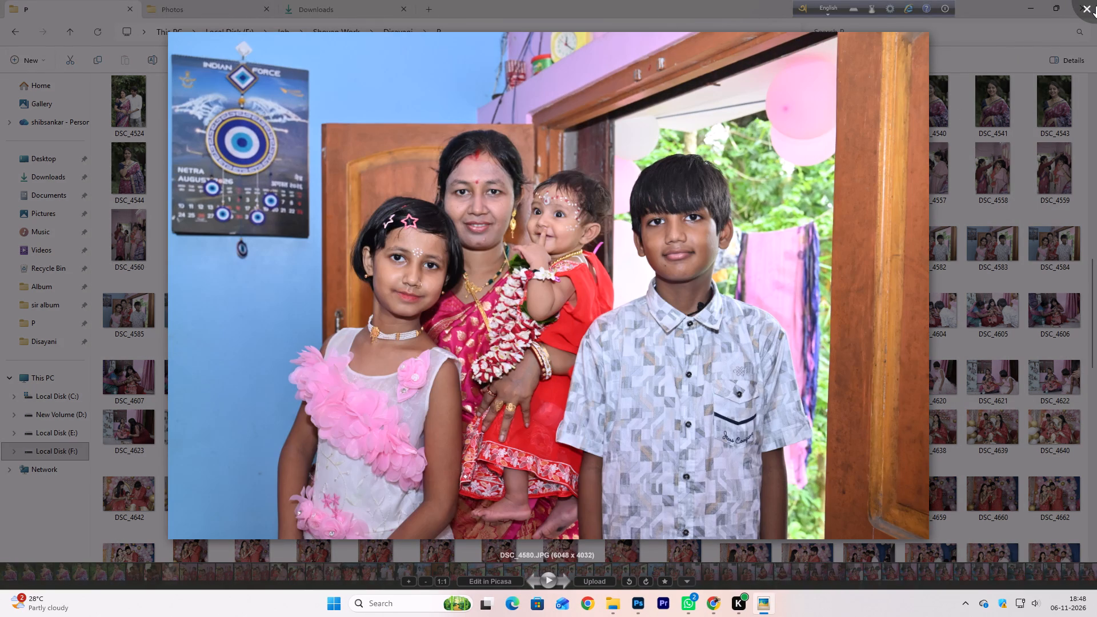
left_click(1096, 6)
Open DSC_4580 from the P folder as a separate document in Photoshop.
left_click(868, 253)
left_click_drag(878, 241, 739, 484)
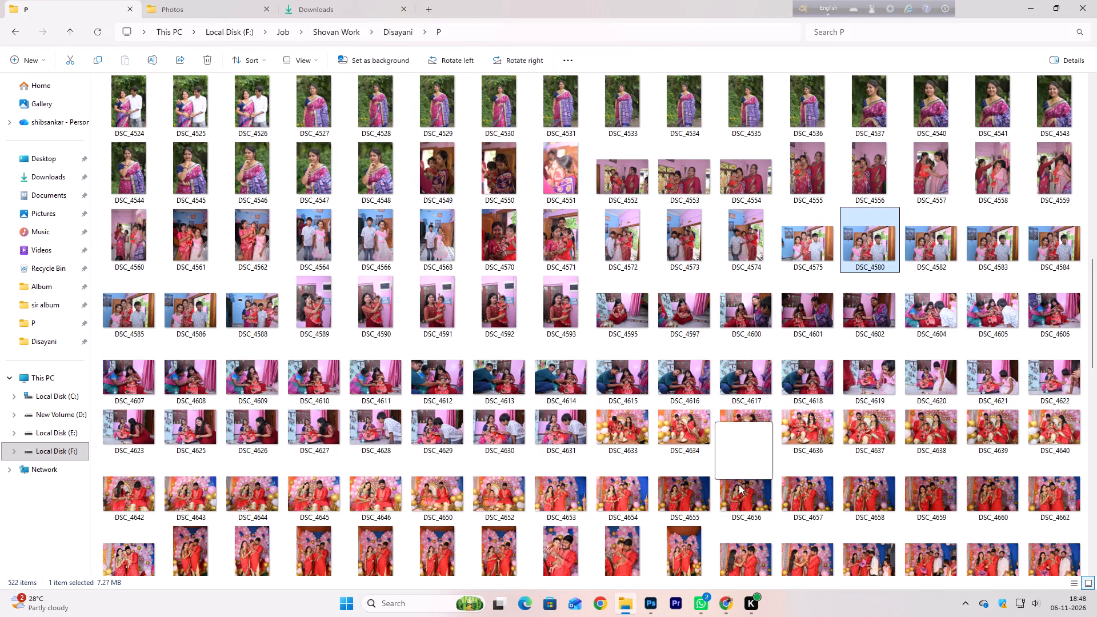
left_click_drag(739, 484, 981, 492)
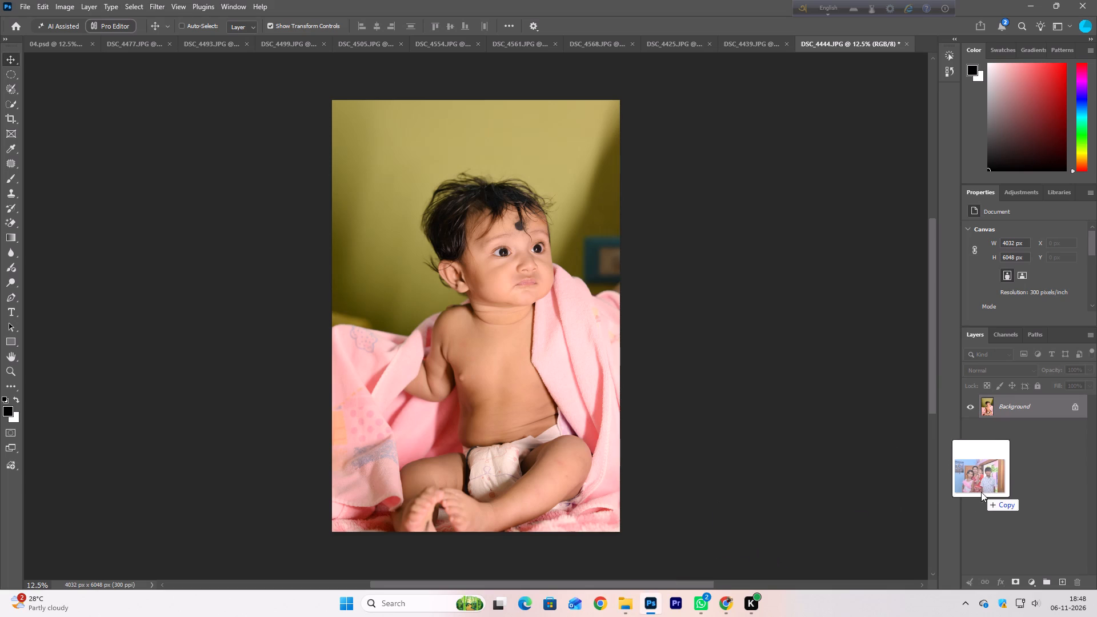
left_click_drag(981, 492, 982, 498)
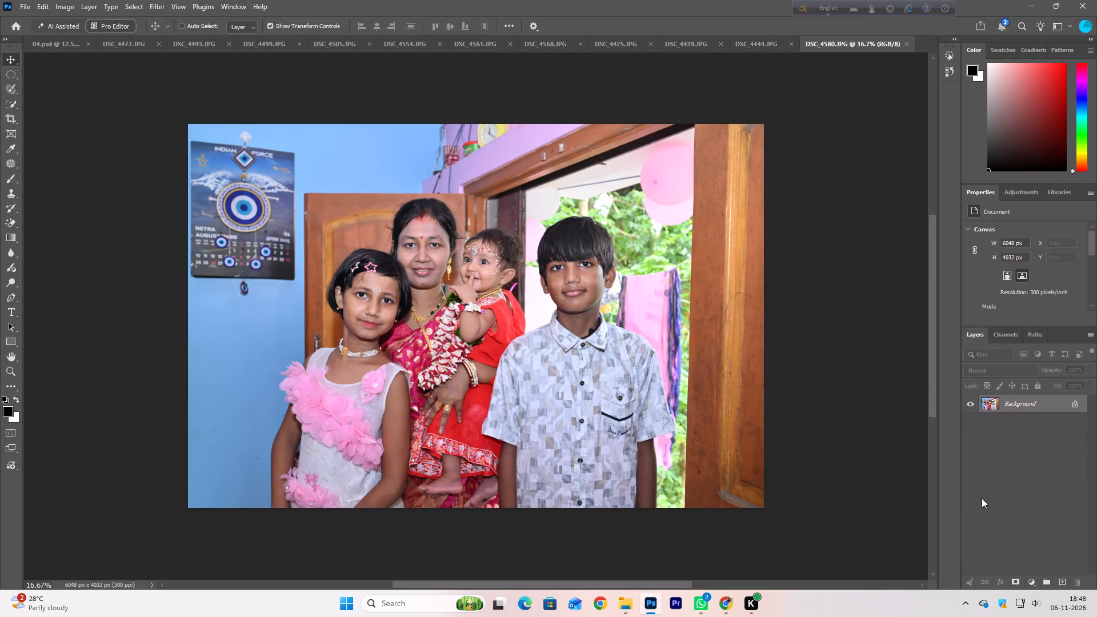
Color-correct DSC_4580.JPG by applying the last-used Curves settings three times and the last-used Levels settings once.
key("ctrl+alt+m")
key("ctrl+alt+Return")
key("ctrl+alt+m")
key("ctrl+alt+Return")
key("ctrl+alt+m")
key("ctrl+alt+Return")
key("ctrl+alt+Return")
key("ctrl+alt+Return")
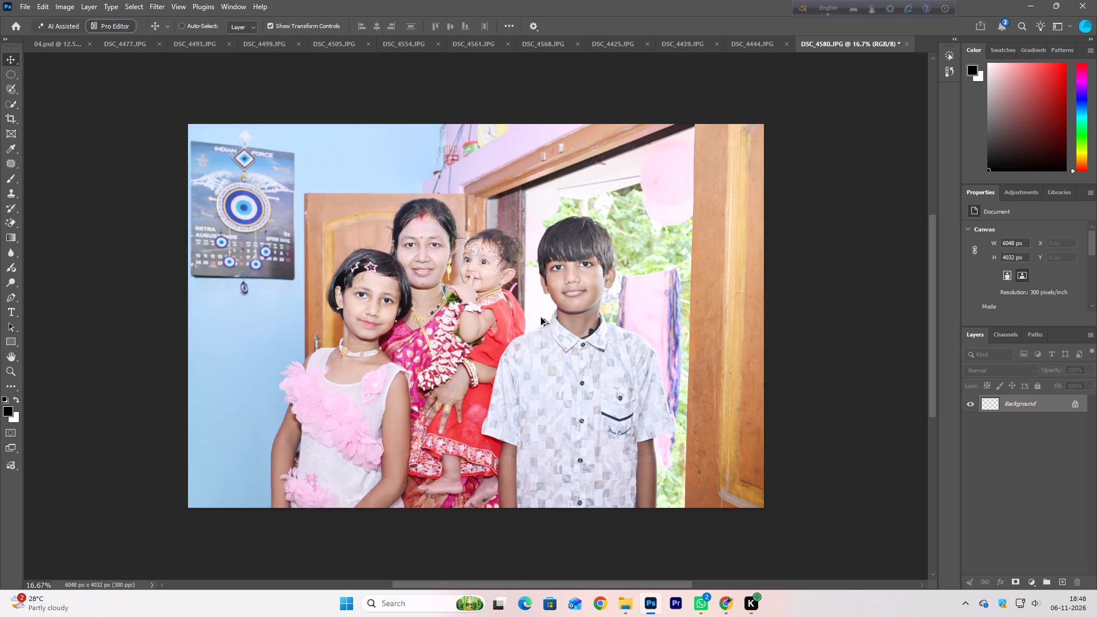
key("ctrl+alt+l")
key("ctrl+alt+Return")
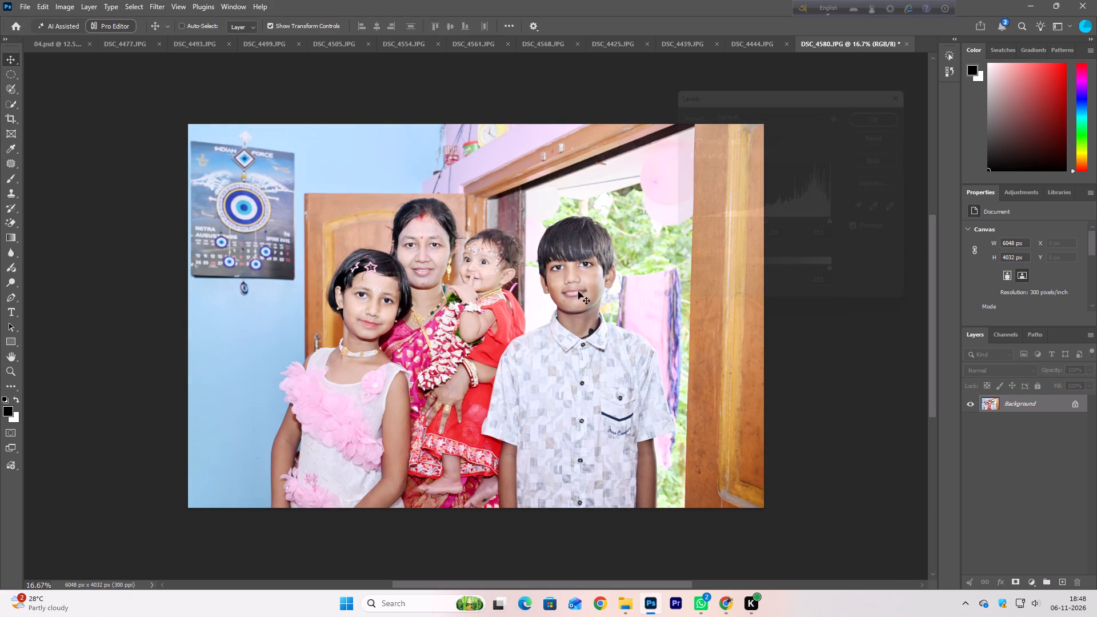
Copy DSC_4580.JPG into 04.psd above the right column's bottom photo and clip it to that frame.
left_click_drag(433, 312, 83, 49)
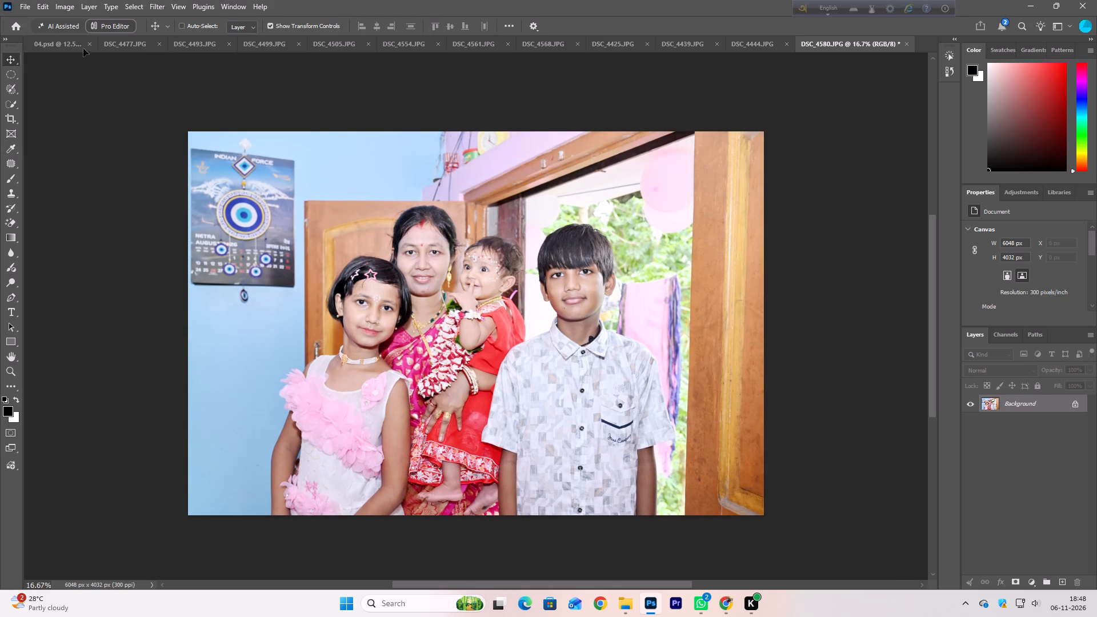
left_click_drag(83, 49, 776, 395)
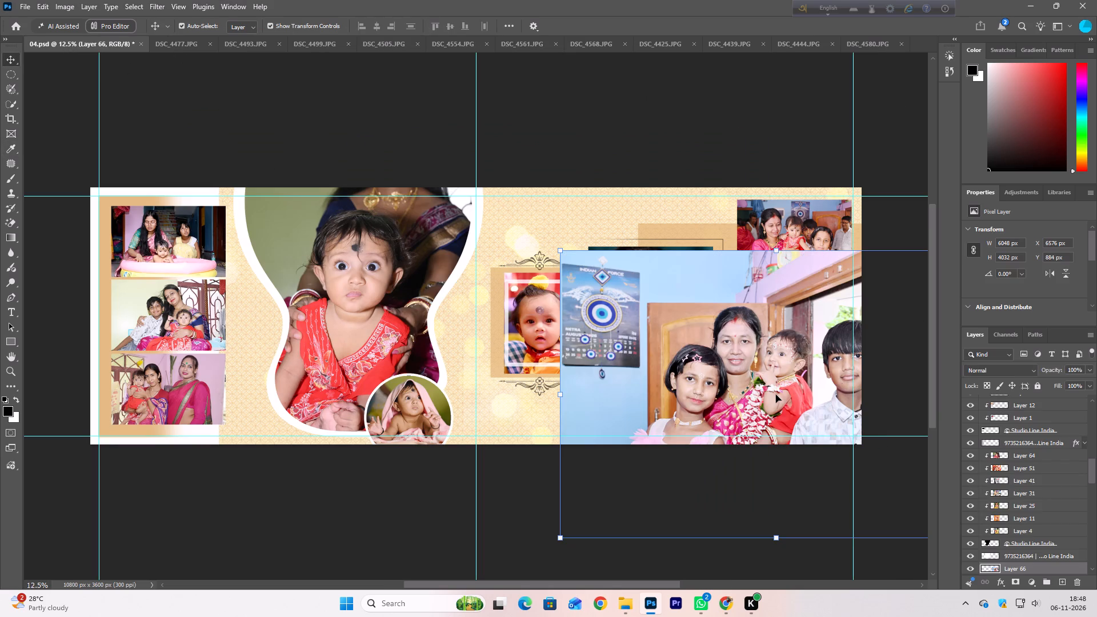
key("ctrl+alt+g")
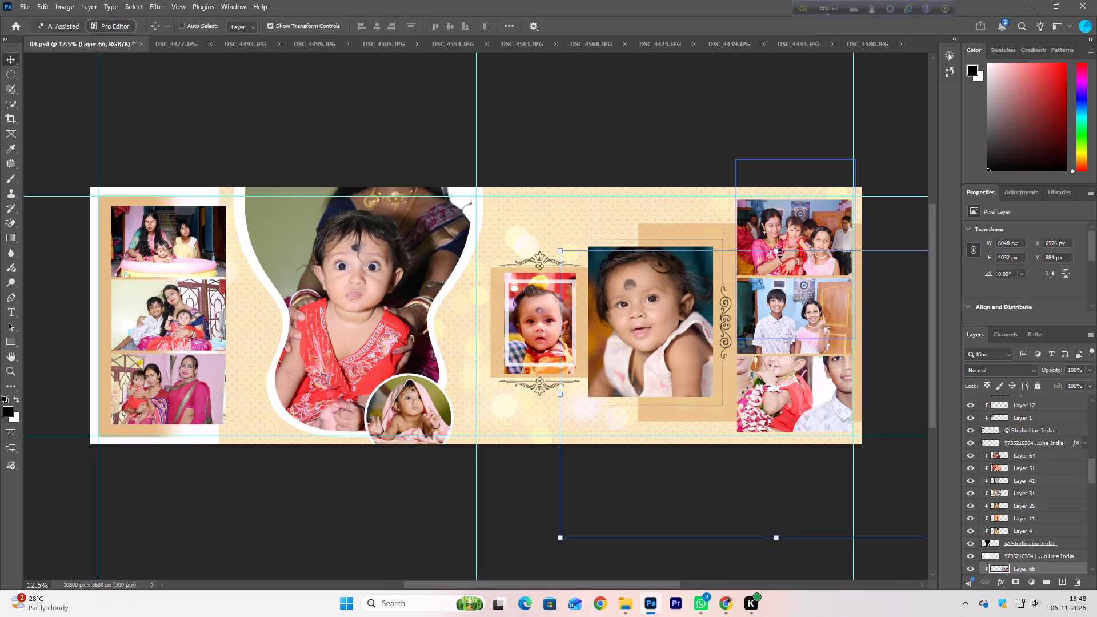
Scale the DSC_4580 photo to about 2085 × 1390 px and position it in the right column's bottom frame at about X 8826, Y 2153 px.
left_click_drag(778, 250, 772, 457)
left_click_drag(774, 471, 784, 408)
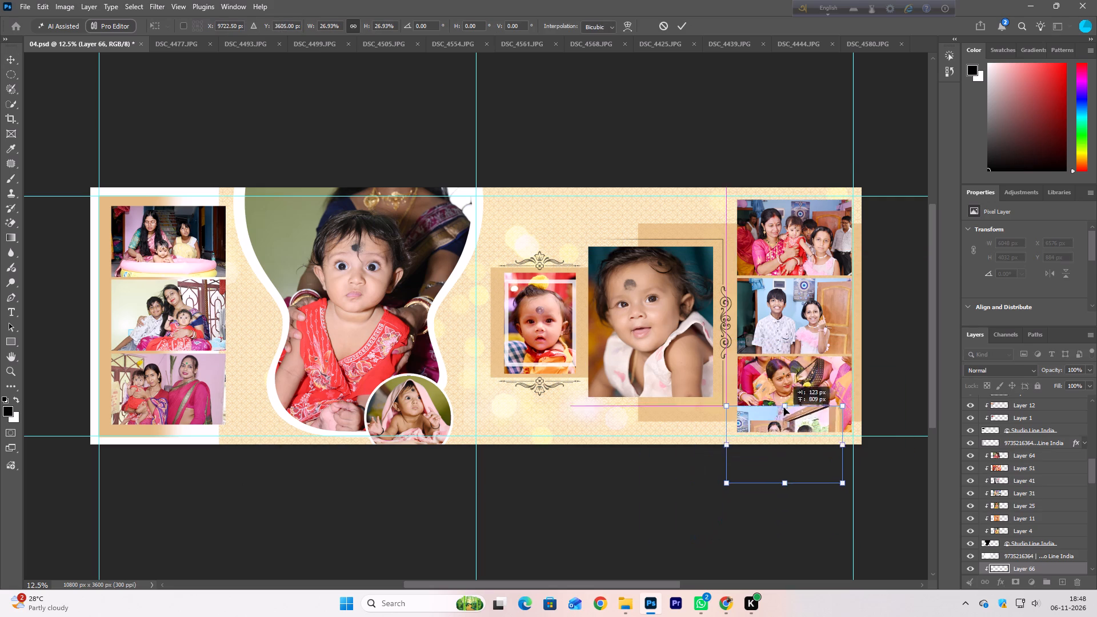
left_click_drag(784, 408, 795, 380)
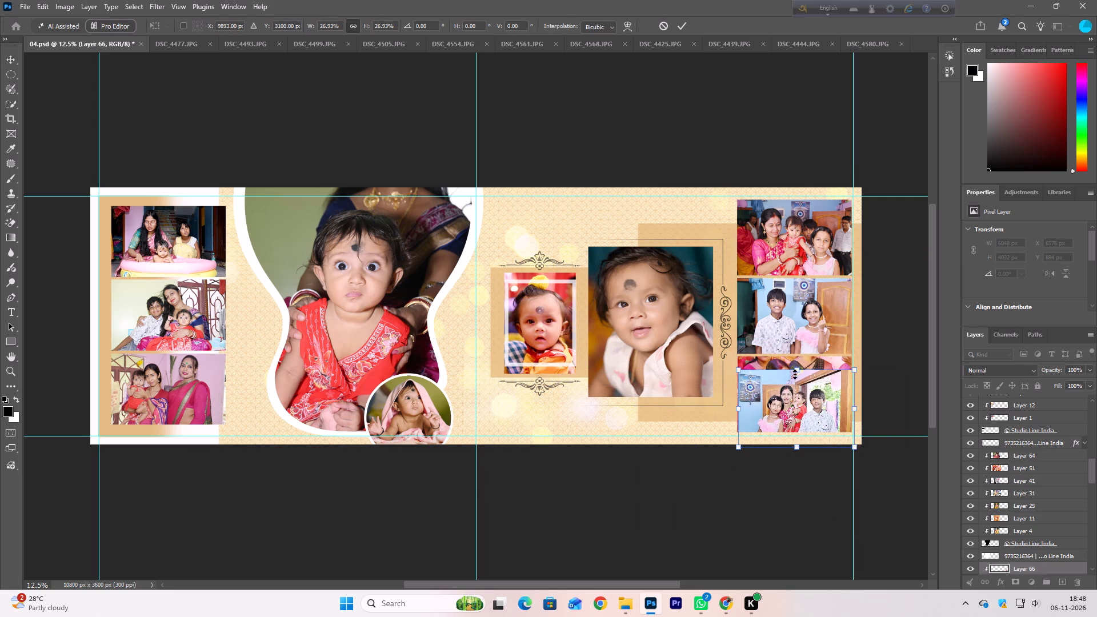
left_click_drag(795, 374, 796, 351)
left_click_drag(796, 380, 794, 370)
double_click(794, 370)
key("Down")
key("Down")
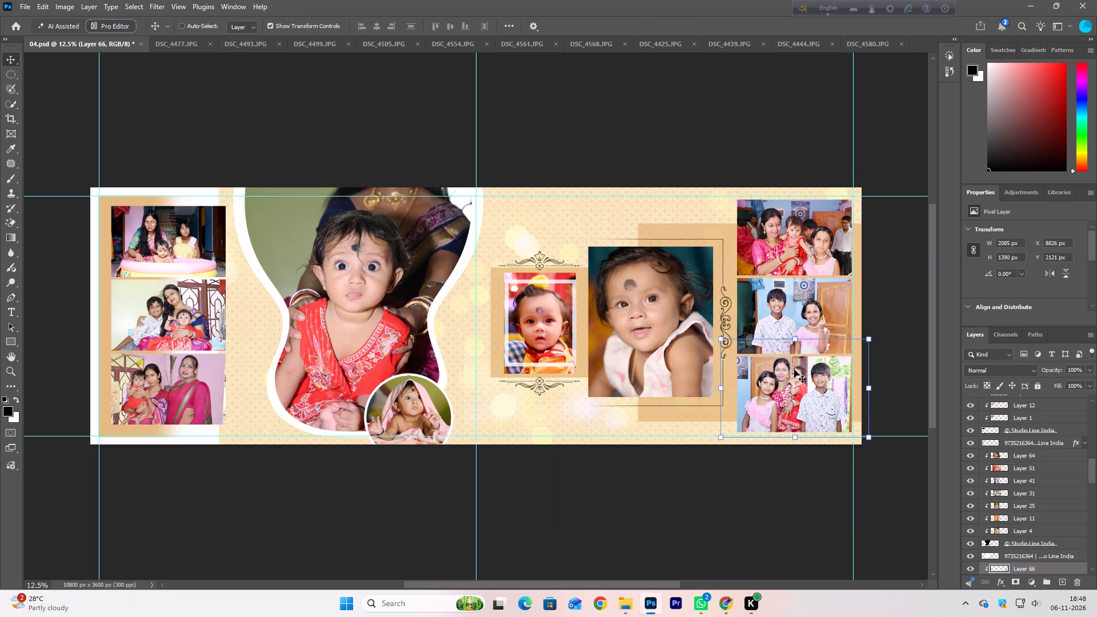
key("Down")
key("Down")
key("Down")
key("Down")
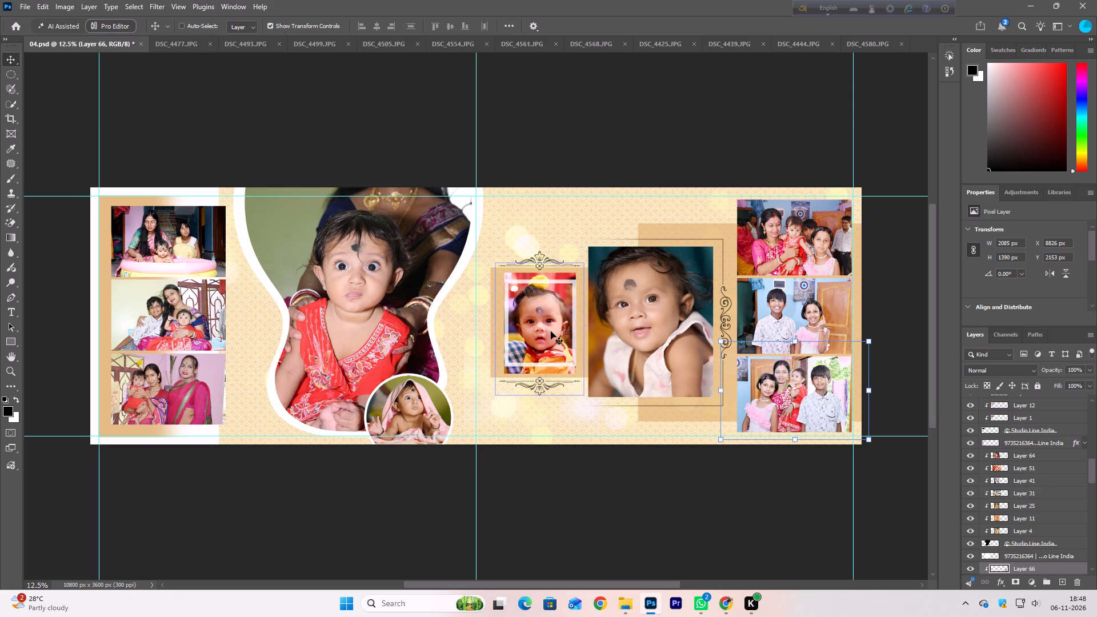
Copy DSC_4439.JPG into 04.psd above the photo in the small ornamental frame and clip it to that frame.
right_click(546, 320)
left_click(574, 327)
left_click(805, 40)
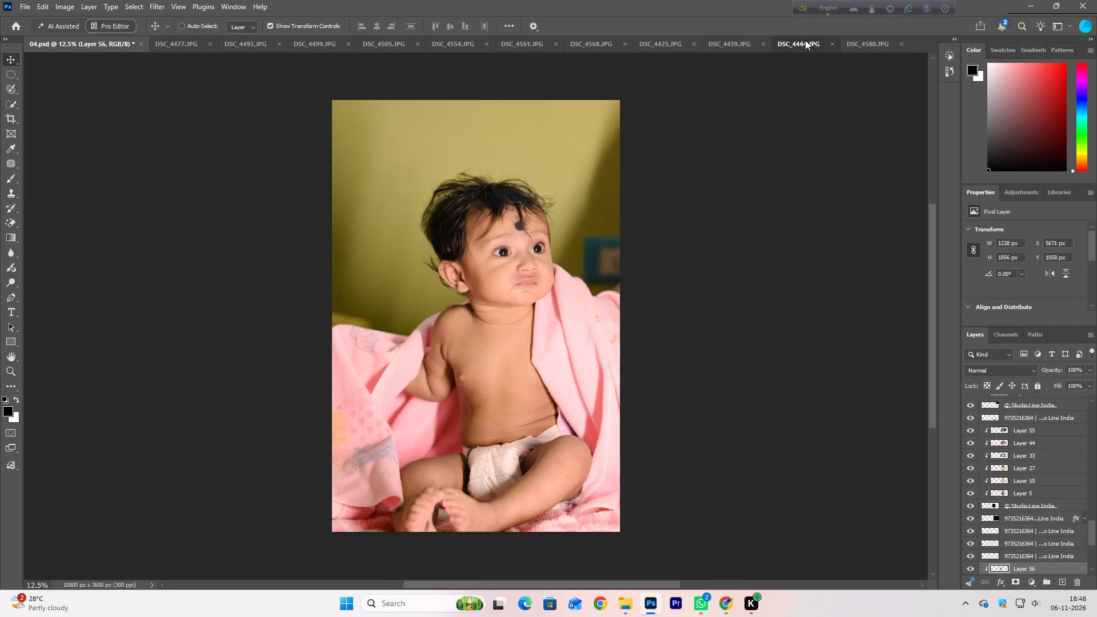
left_click(680, 35)
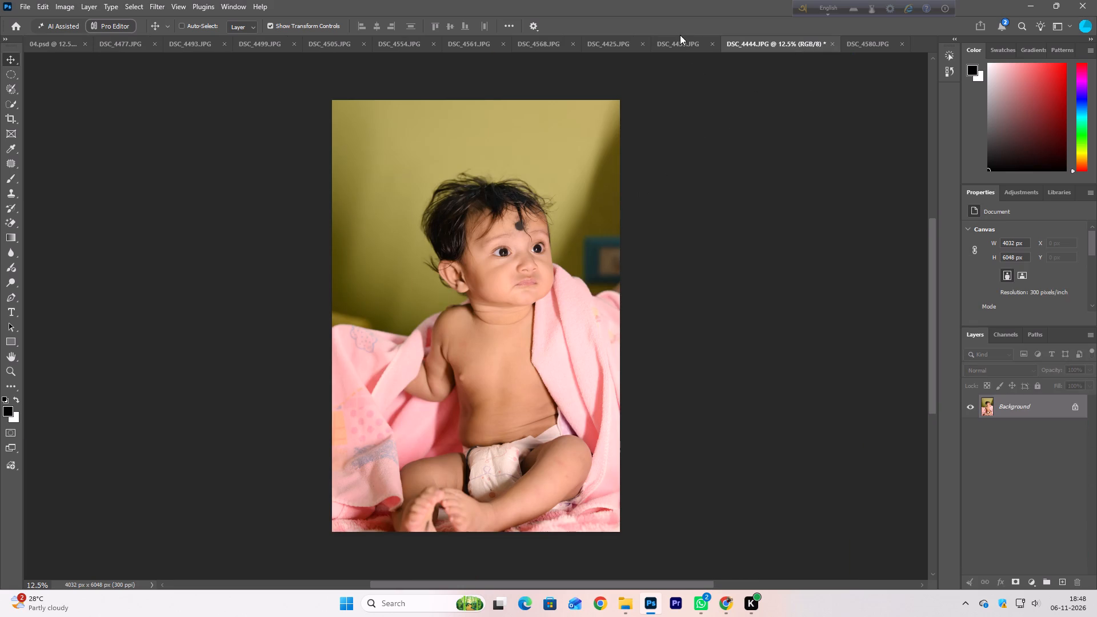
left_click(677, 51)
left_click_drag(486, 291, 241, 101)
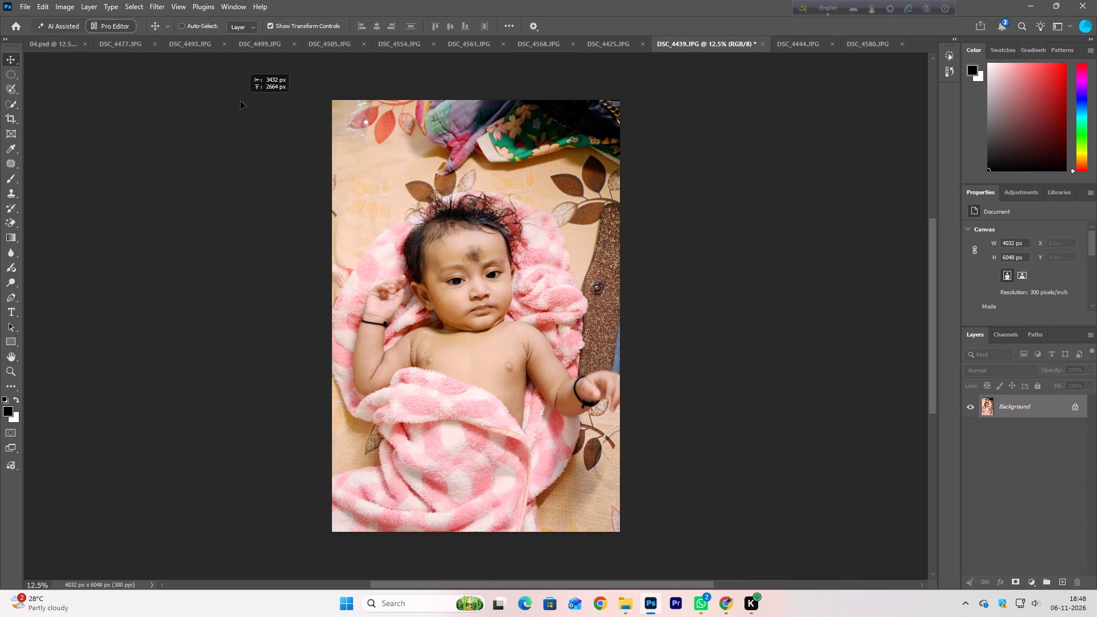
left_click_drag(241, 101, 533, 326)
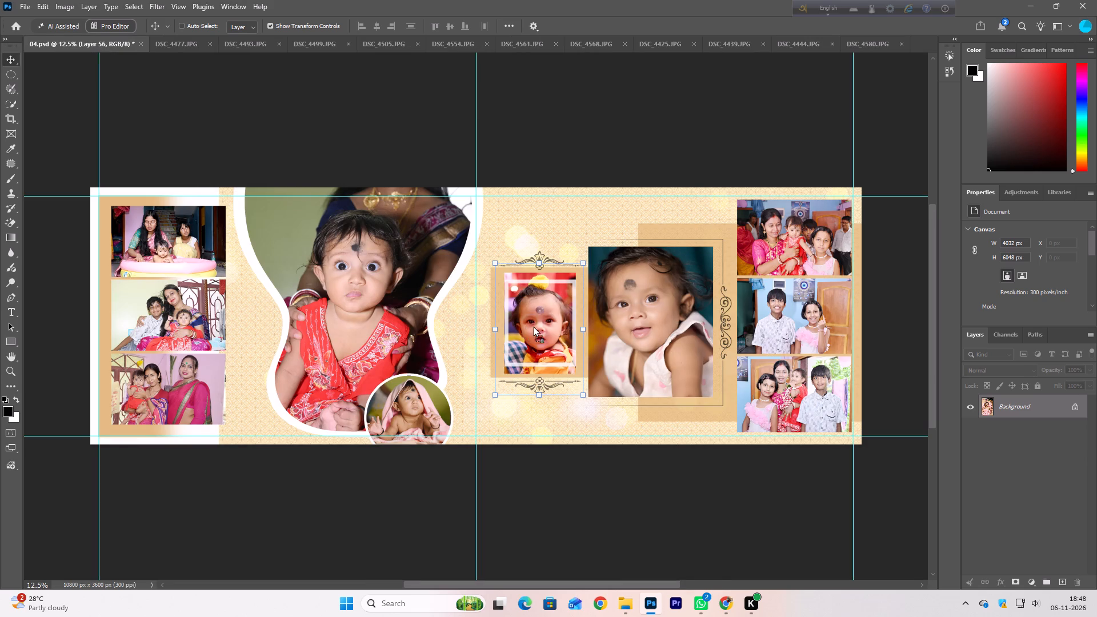
left_click_drag(533, 326, 537, 326)
key("ctrl+alt+g")
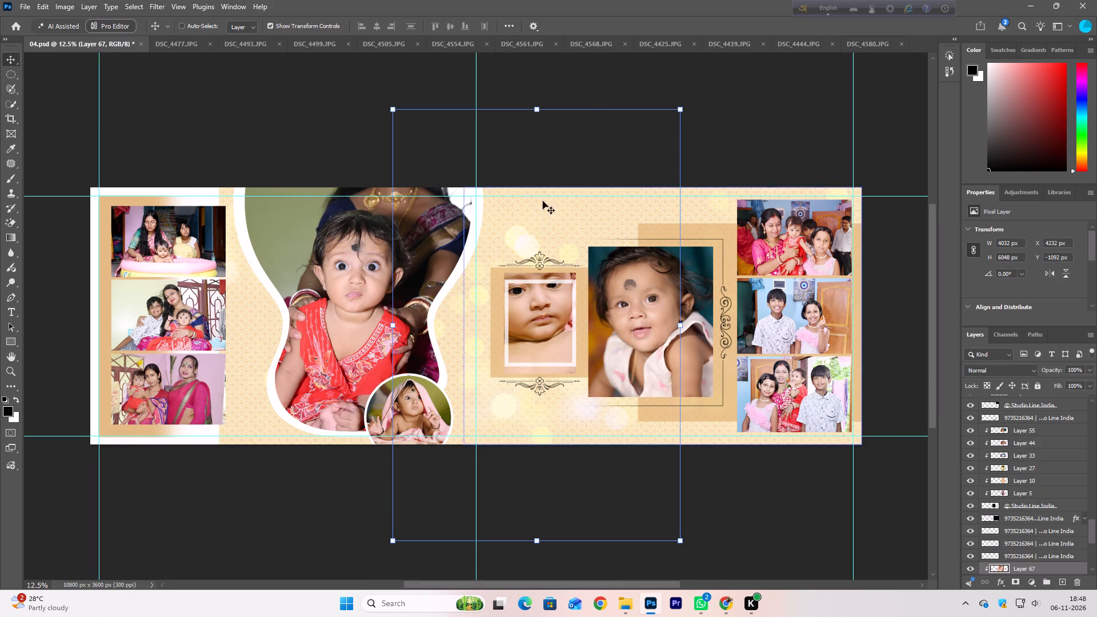
Scale the DSC_4439 photo to about 1118 × 1678 px and position it in the small ornamental frame at about X 5743, Y 1054 px.
left_click_drag(537, 108, 533, 420)
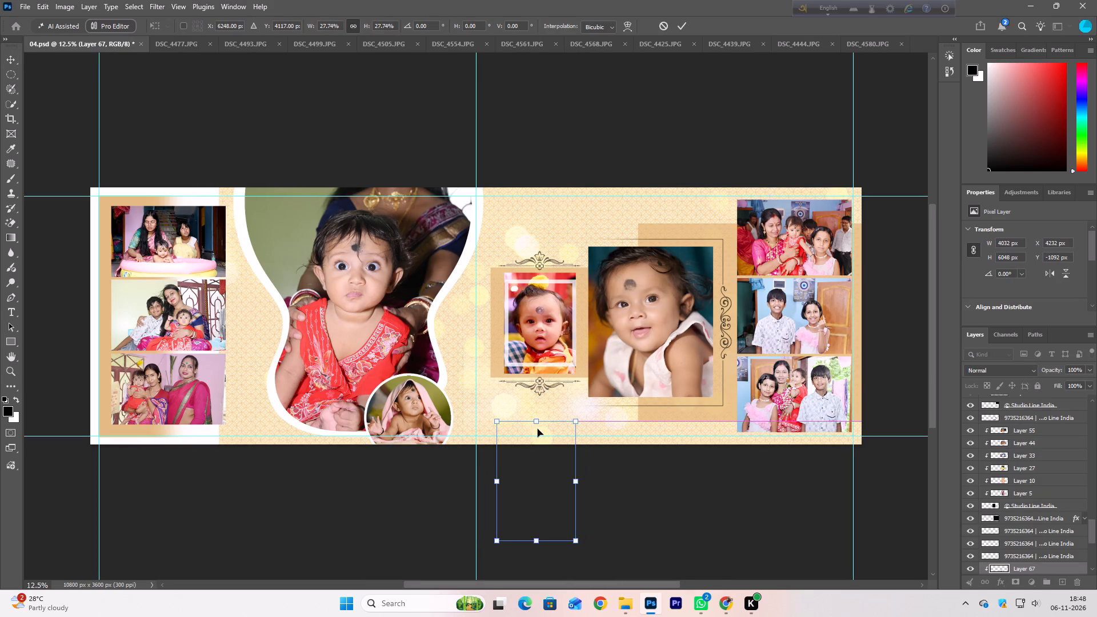
left_click_drag(538, 429, 545, 269)
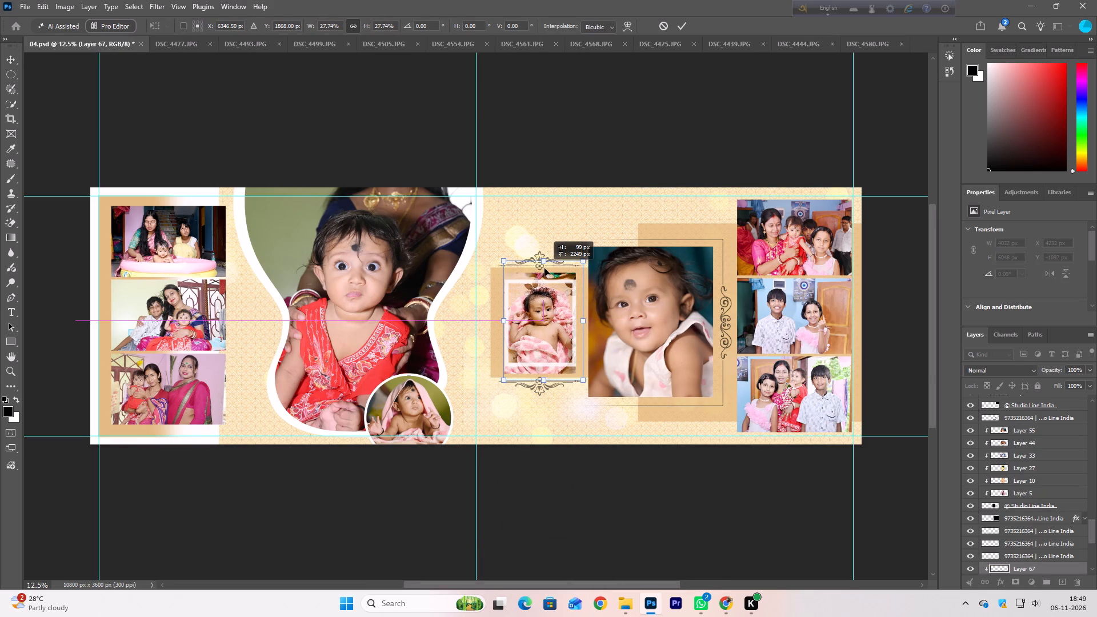
left_click_drag(545, 269, 542, 270)
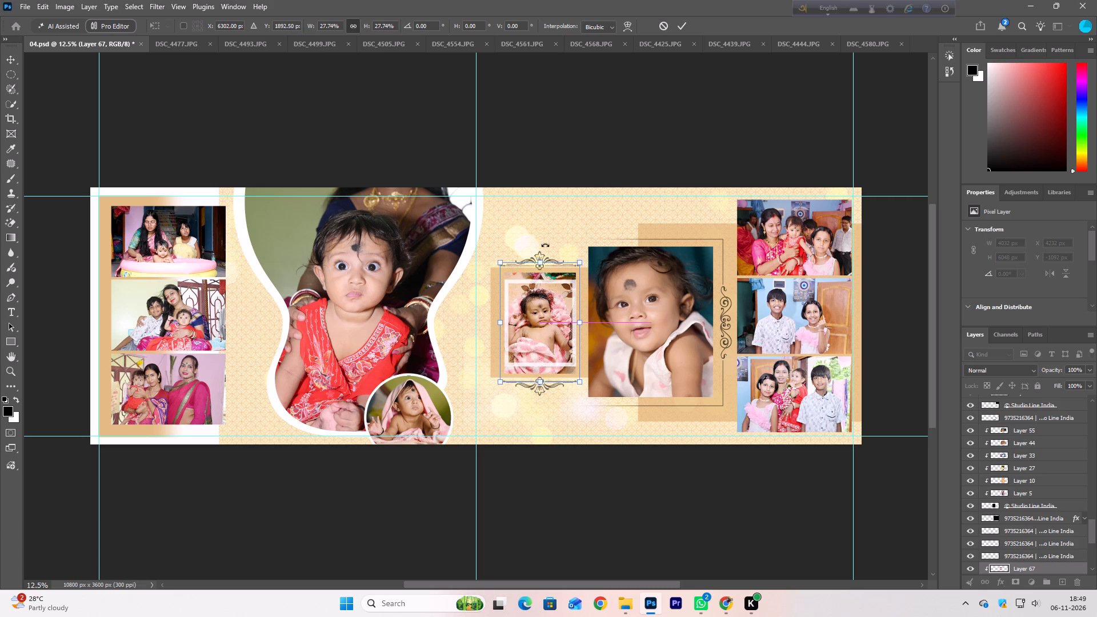
double_click(568, 315)
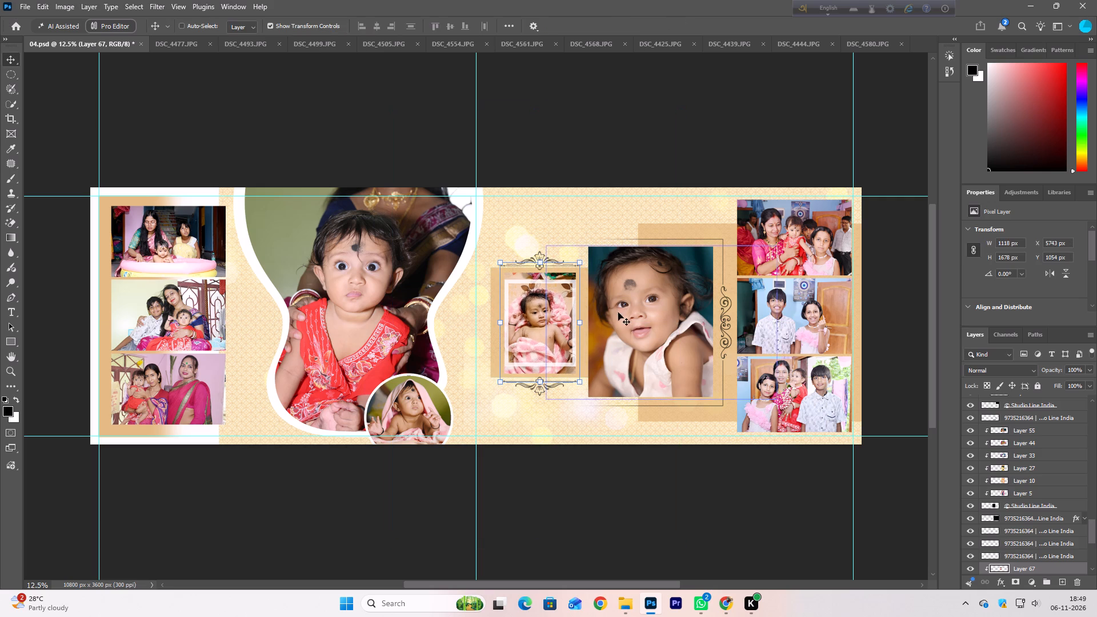
Copy DSC_4444.JPG into 04.psd above the large baby portrait beside the ornamental frame and clip it to that portrait's frame.
right_click(618, 312)
left_click(643, 316)
left_click(660, 39)
left_click(737, 46)
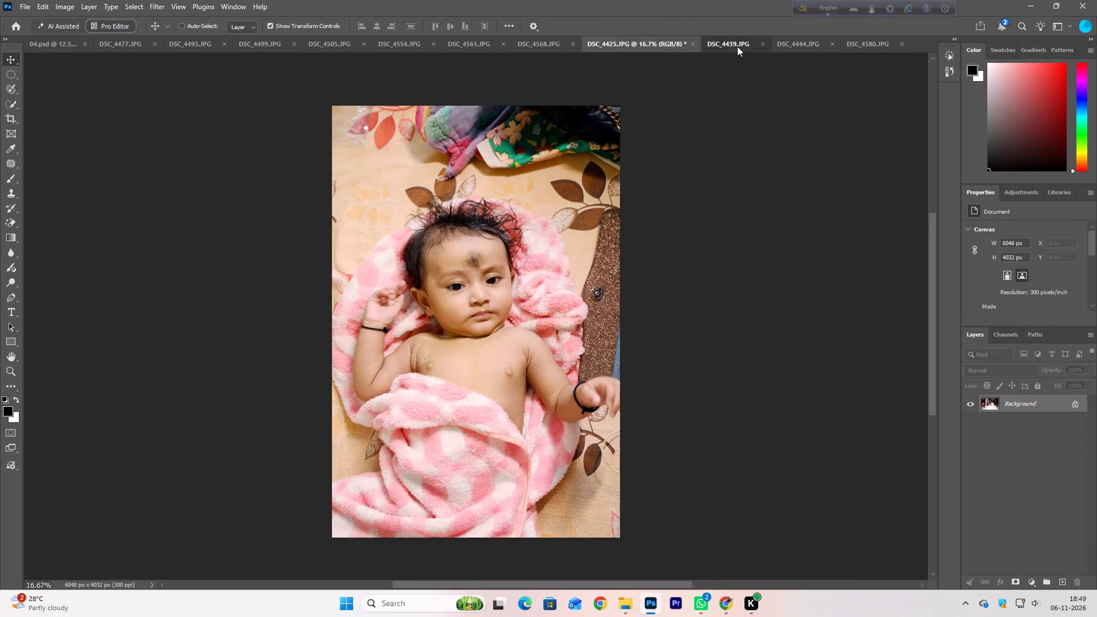
left_click(803, 40)
left_click_drag(535, 232, 70, 45)
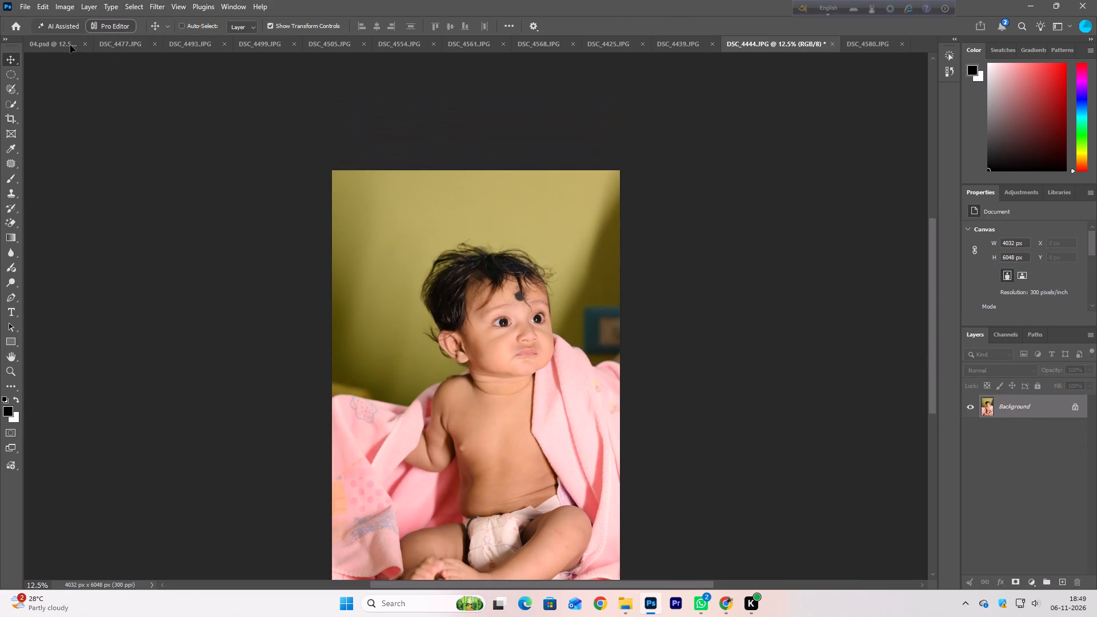
left_click_drag(70, 45, 667, 337)
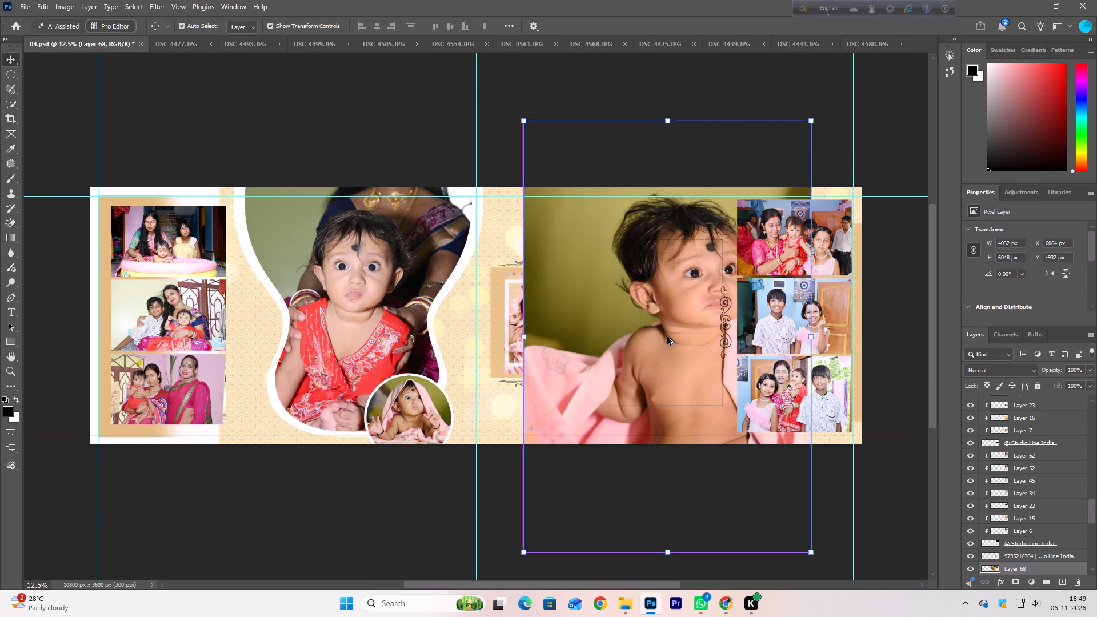
key("ctrl+alt+g")
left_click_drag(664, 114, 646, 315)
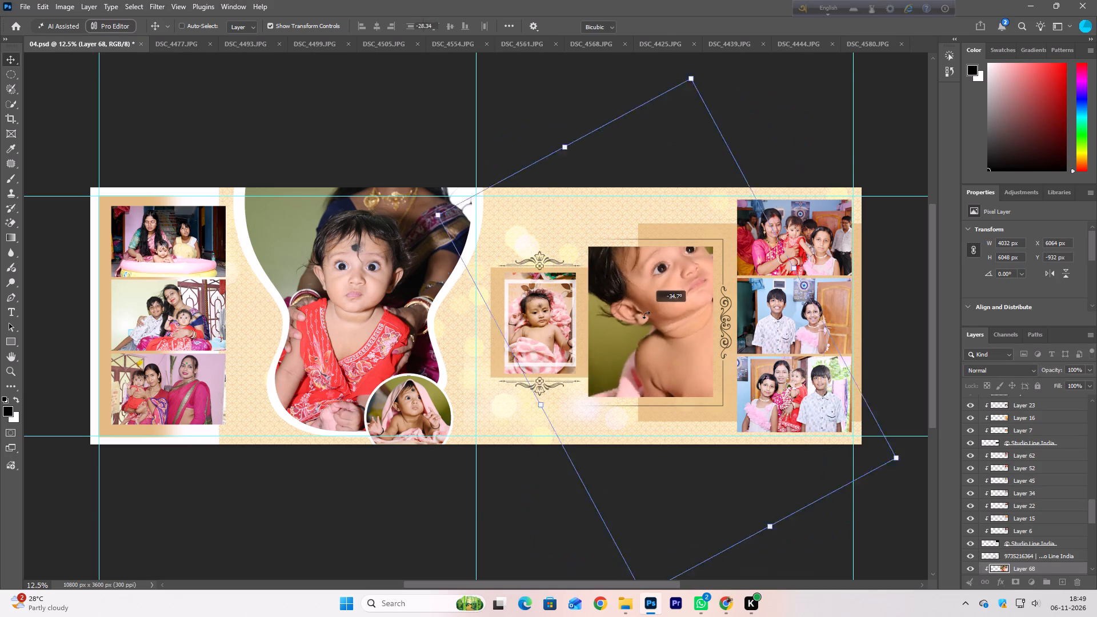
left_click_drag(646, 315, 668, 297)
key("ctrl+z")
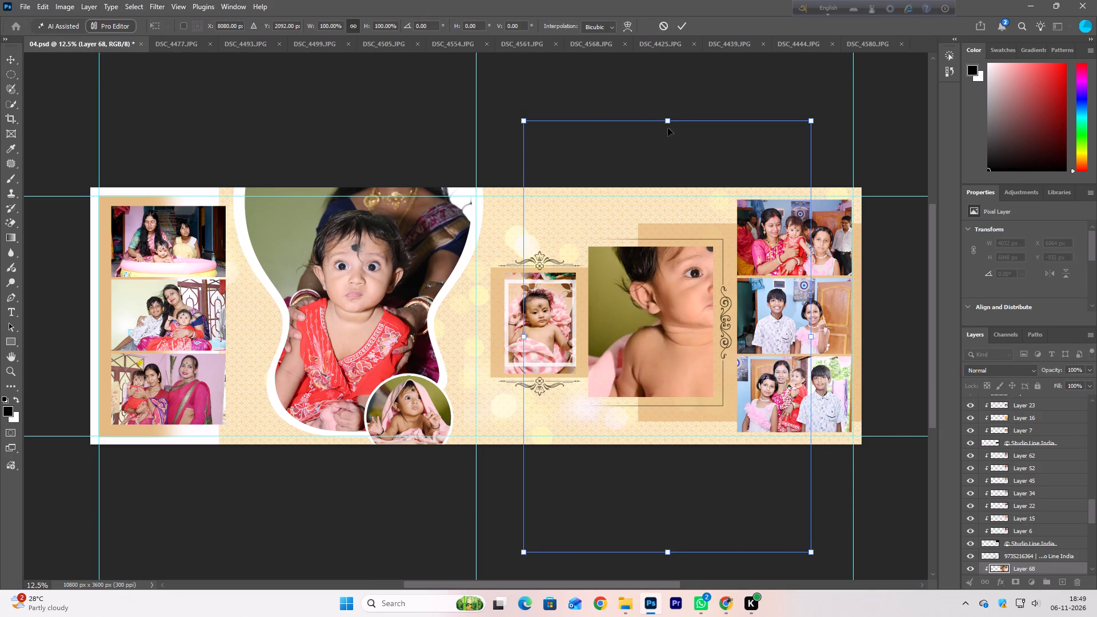
Scale the DSC_4444 photo to about 1944 × 2916 px and position it in the large portrait frame at about X 6822, Y 406 px.
left_click_drag(671, 120, 654, 344)
left_click_drag(654, 376, 634, 254)
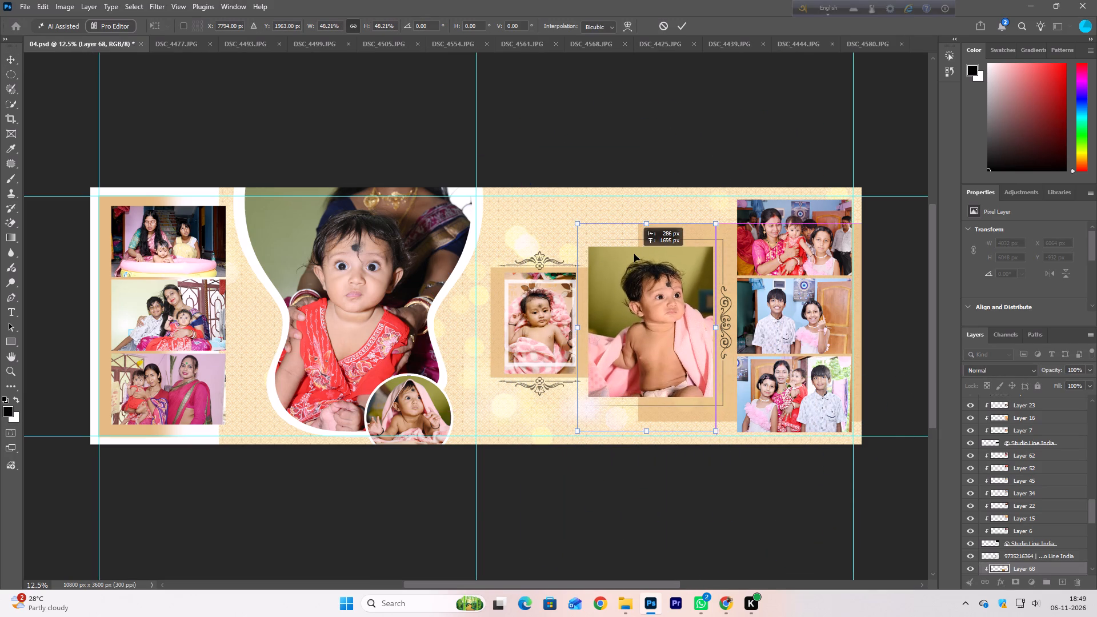
left_click_drag(634, 254, 635, 248)
double_click(635, 248)
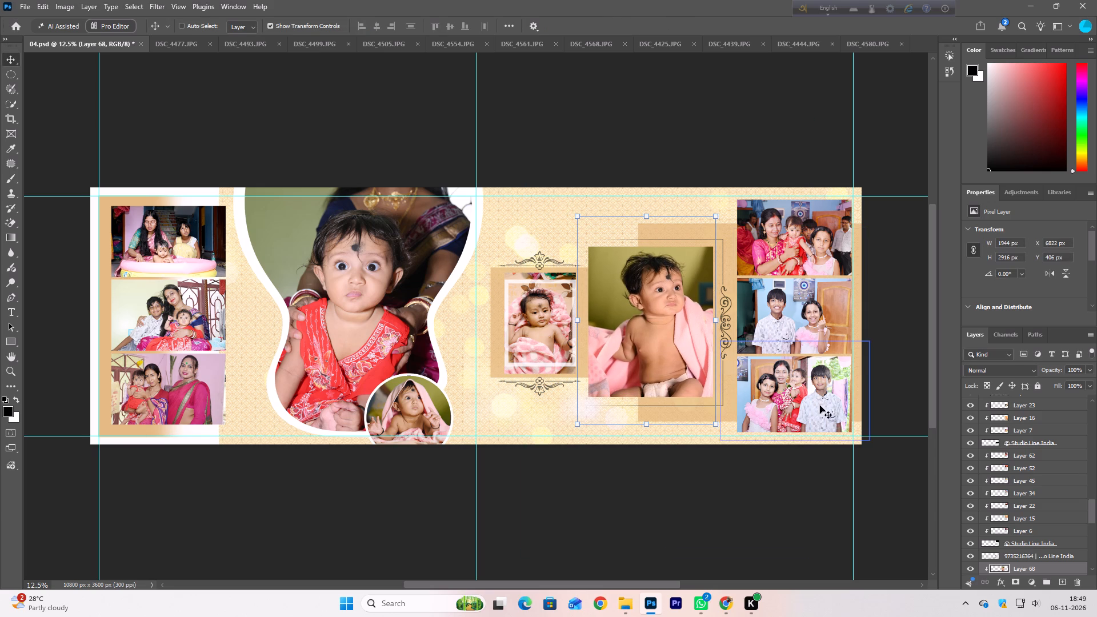
Save a layered Photoshop copy of the spread as 04 in the Disayani folder under F:\Job\Shovan Work.
key("ctrl+alt+s")
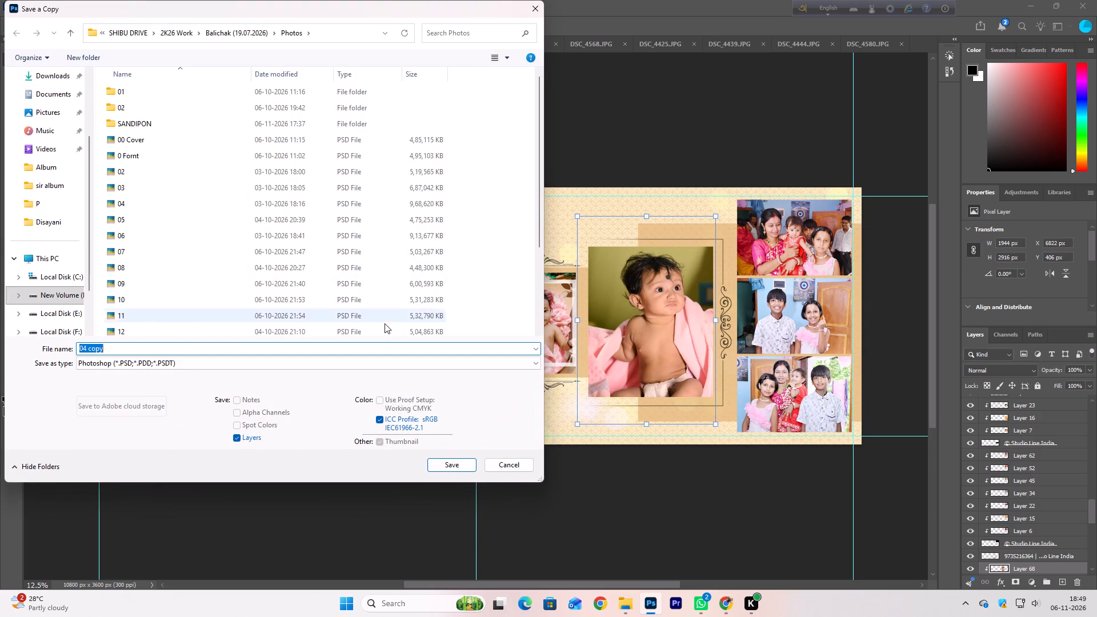
left_click(69, 331)
left_click(125, 183)
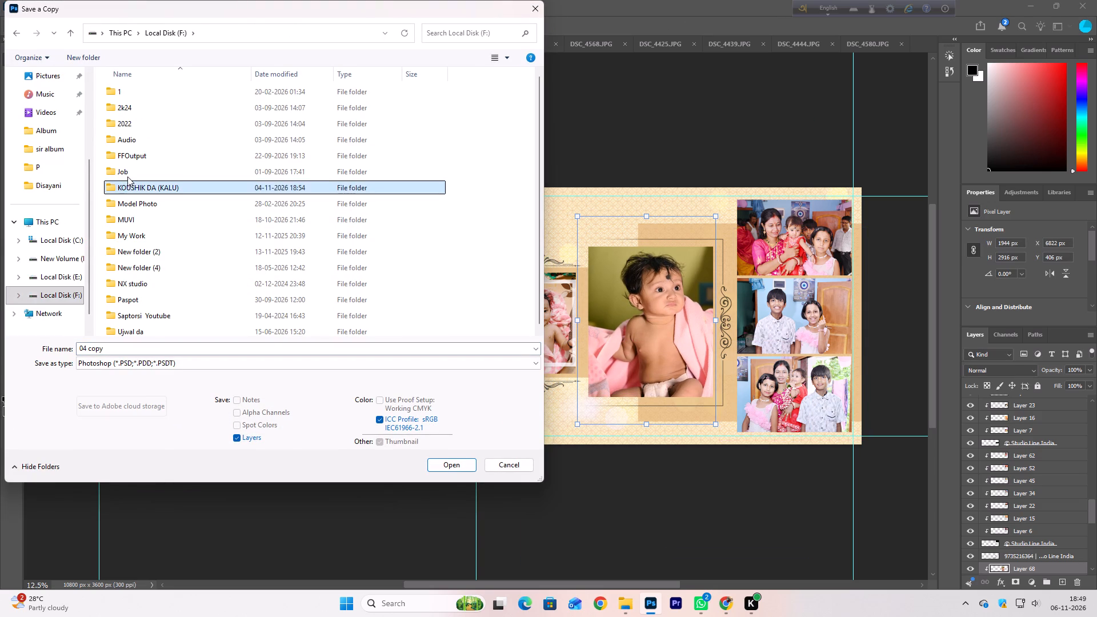
double_click(131, 173)
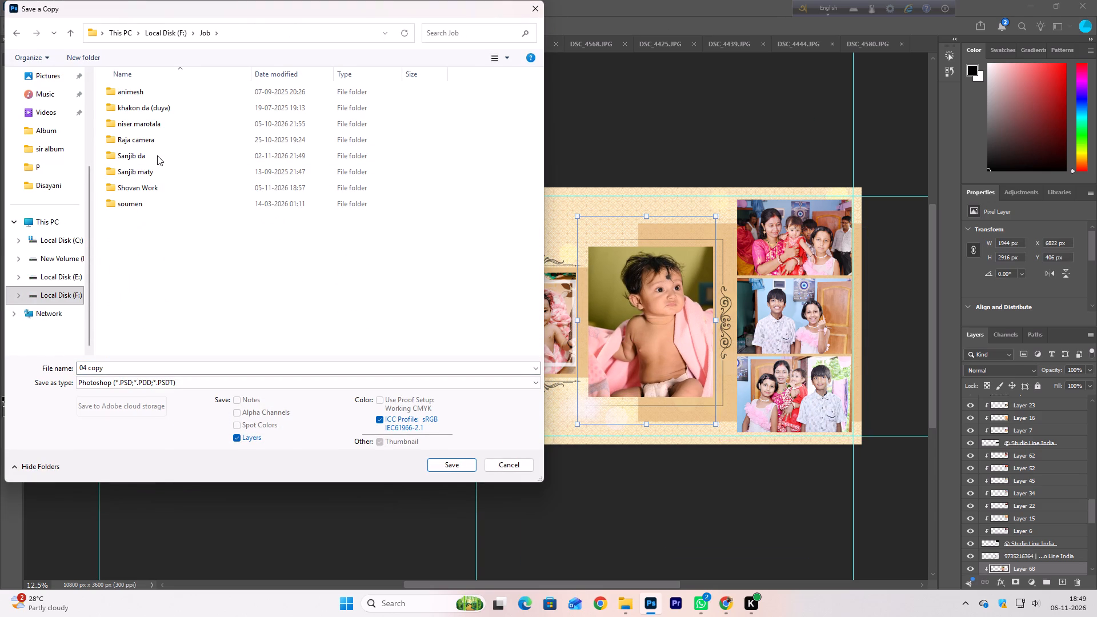
left_click(156, 173)
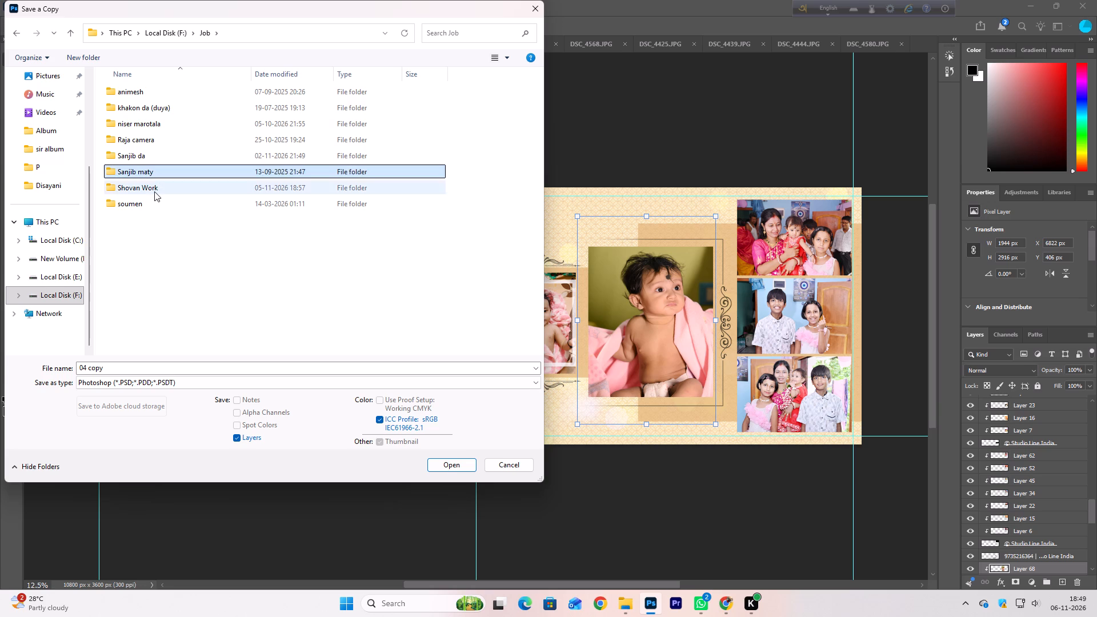
double_click(154, 191)
double_click(169, 94)
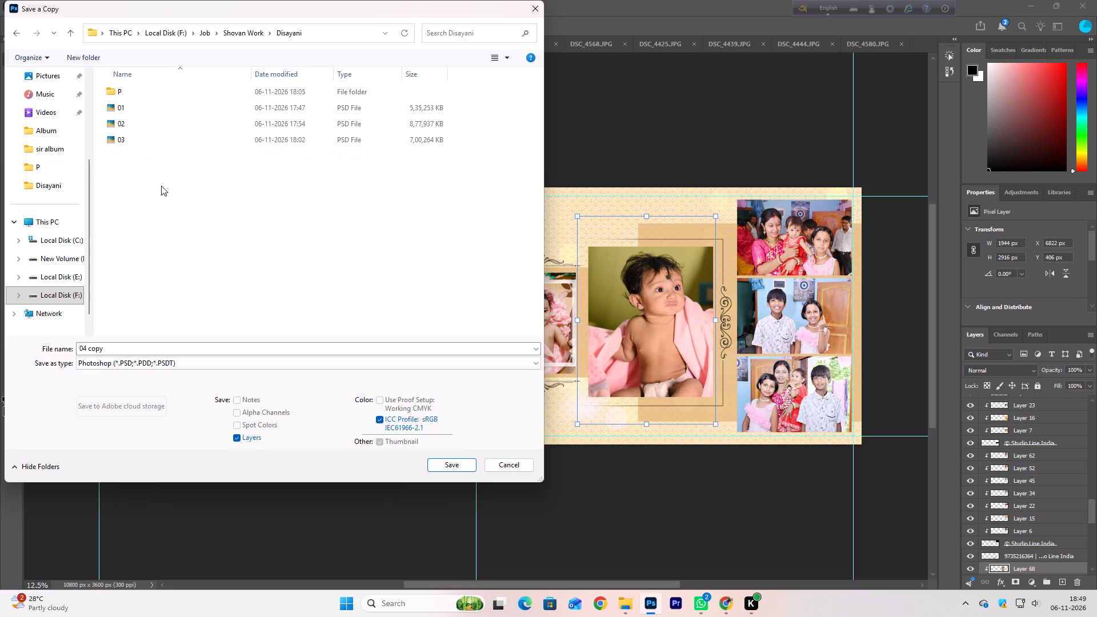
triple_click(112, 348)
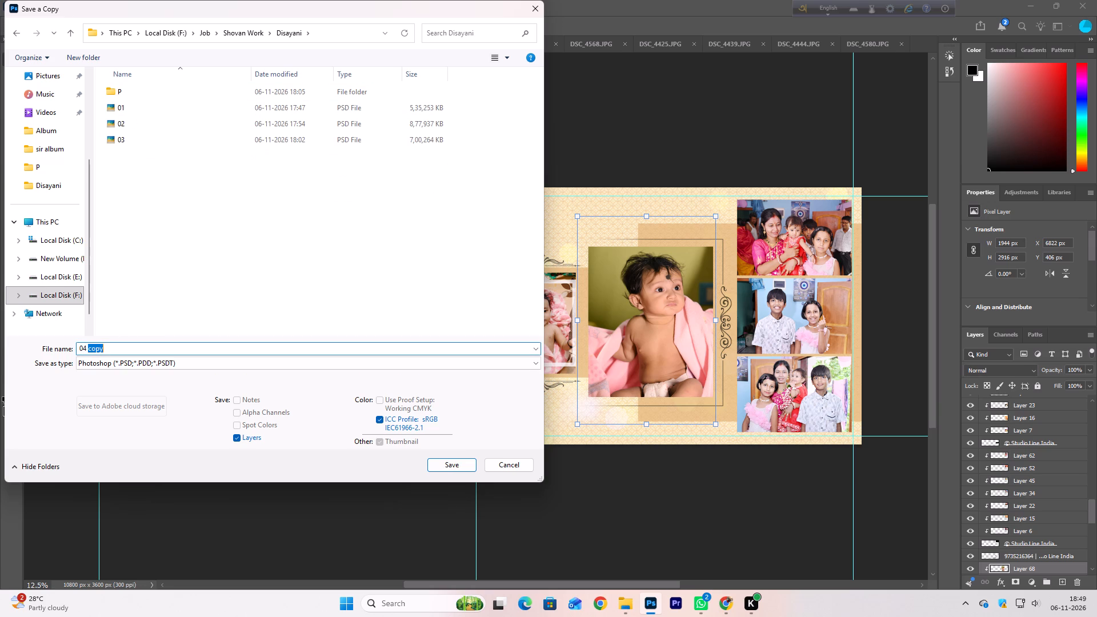
key("BackSpace")
key("Return")
key("Return")
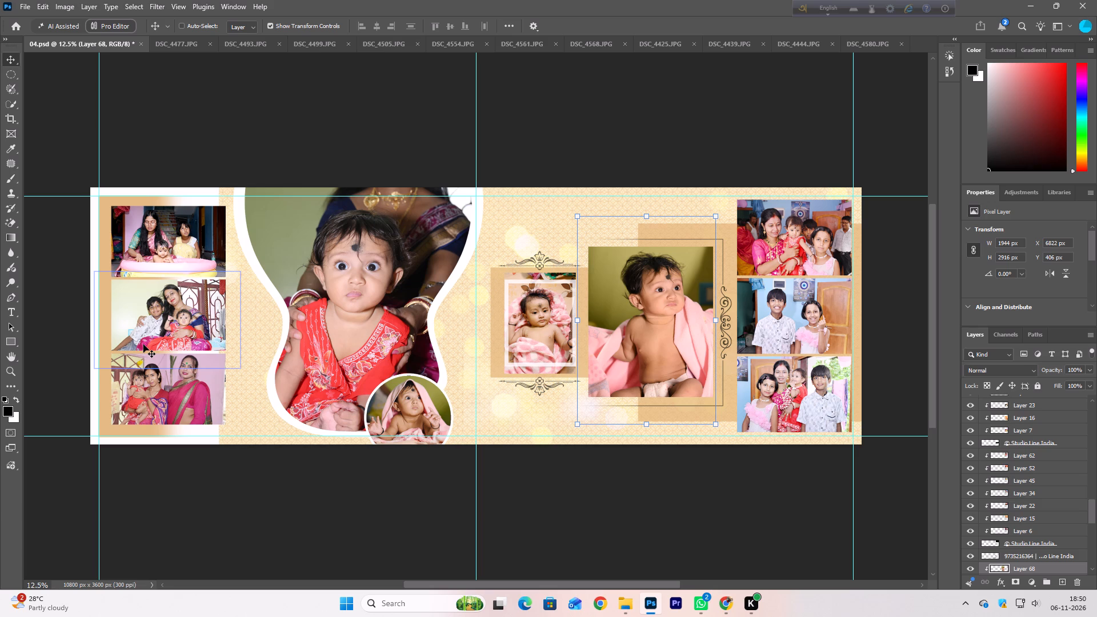
Save a JPEG copy of the spread as 04 copy in the Disayani folder at quality 12, Baseline ("Standard").
key("ctrl+alt+s")
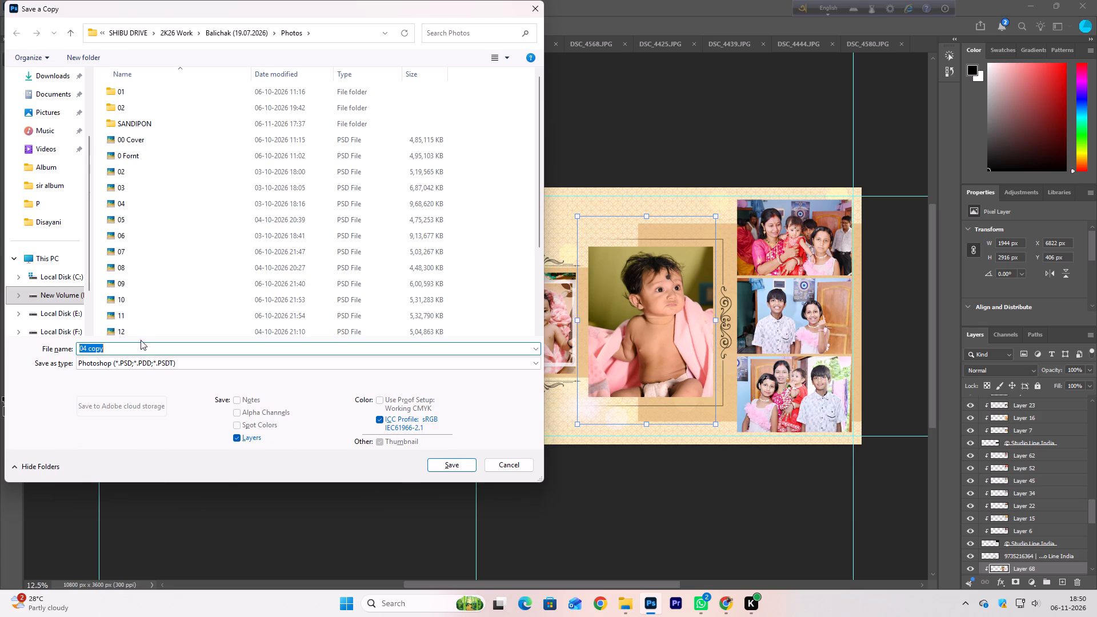
left_click(83, 330)
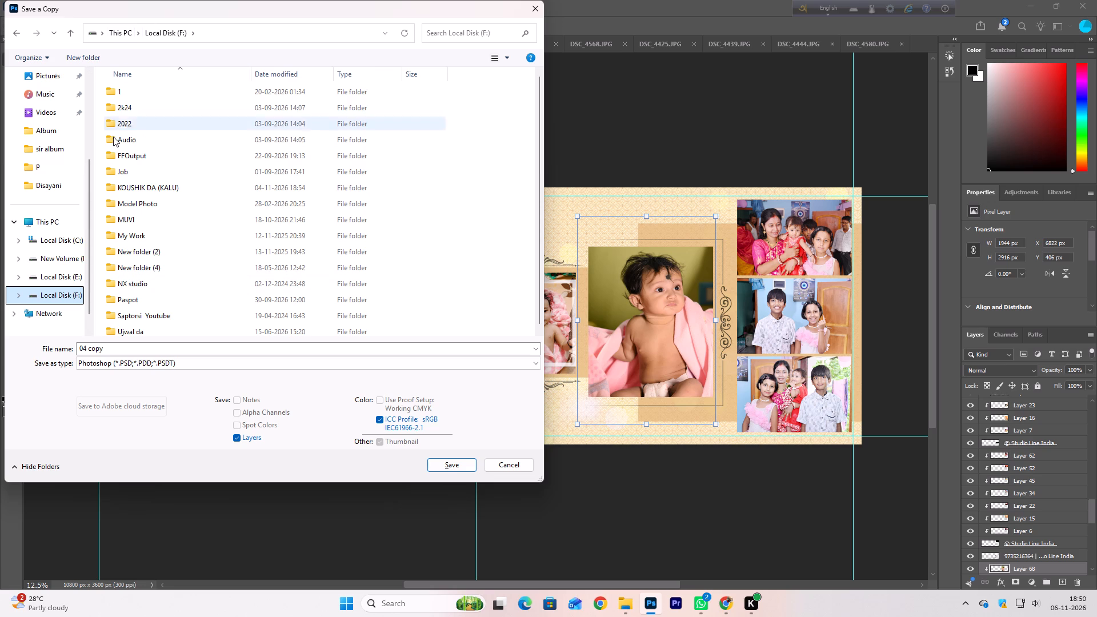
double_click(124, 174)
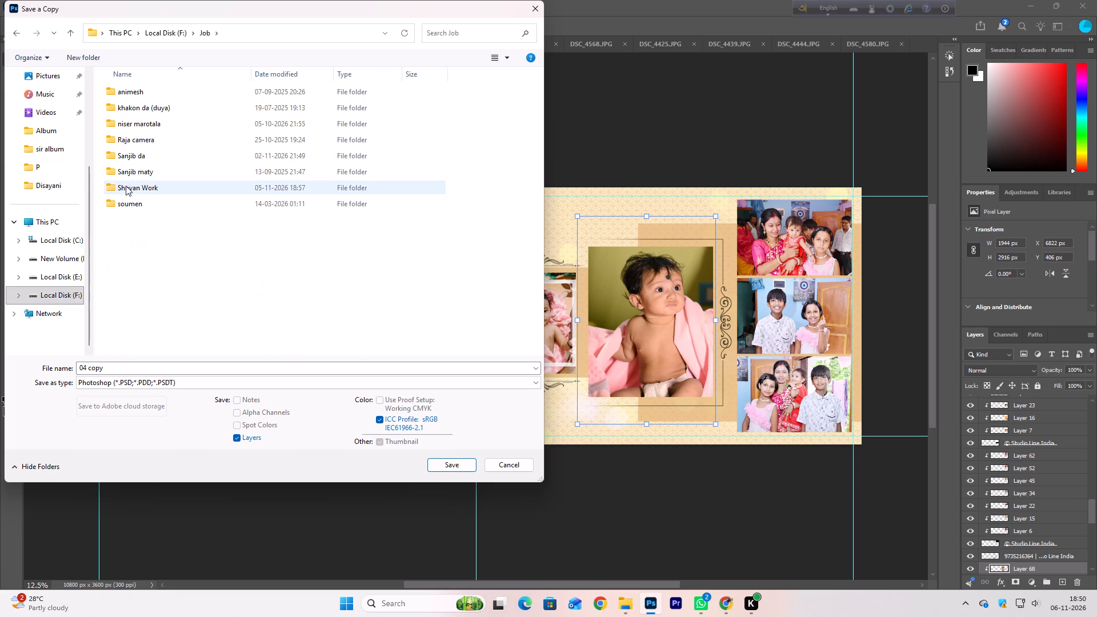
double_click(126, 186)
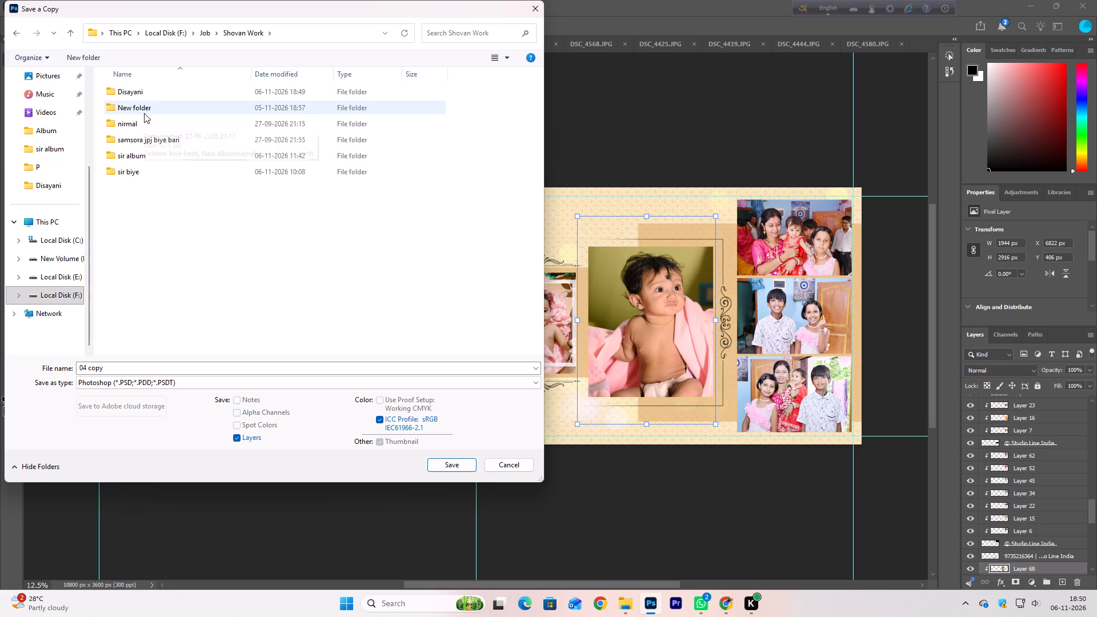
double_click(145, 86)
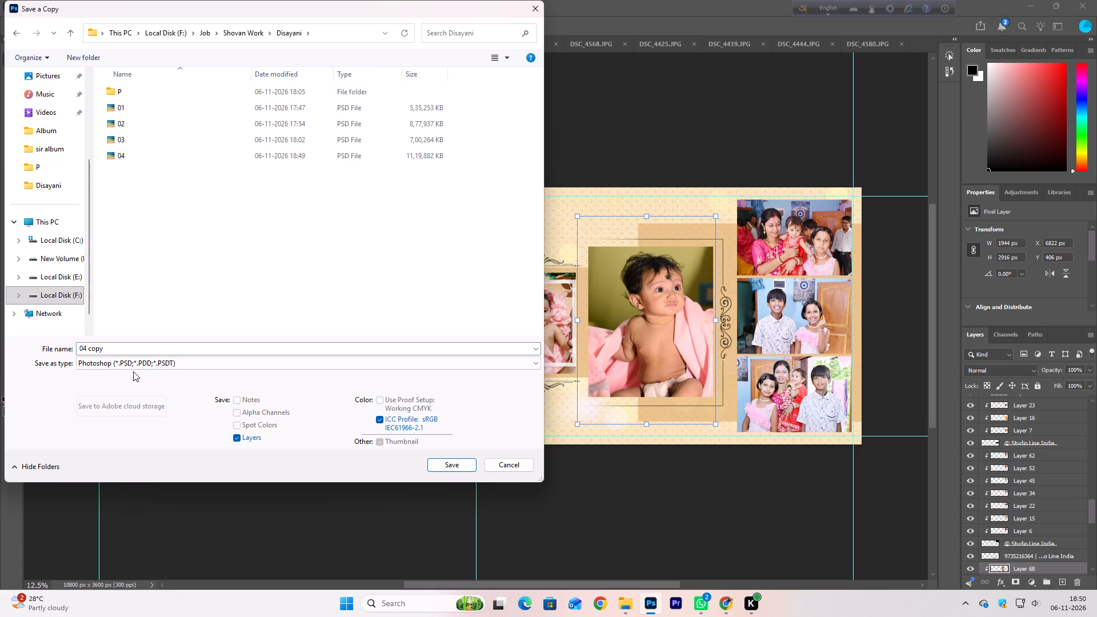
left_click(135, 367)
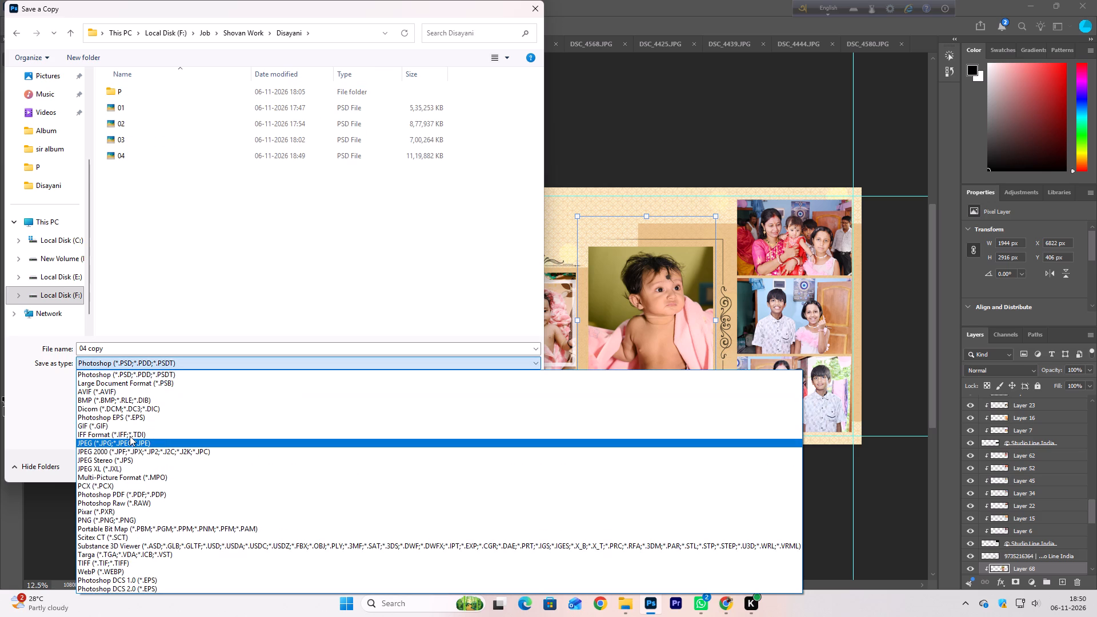
left_click(128, 443)
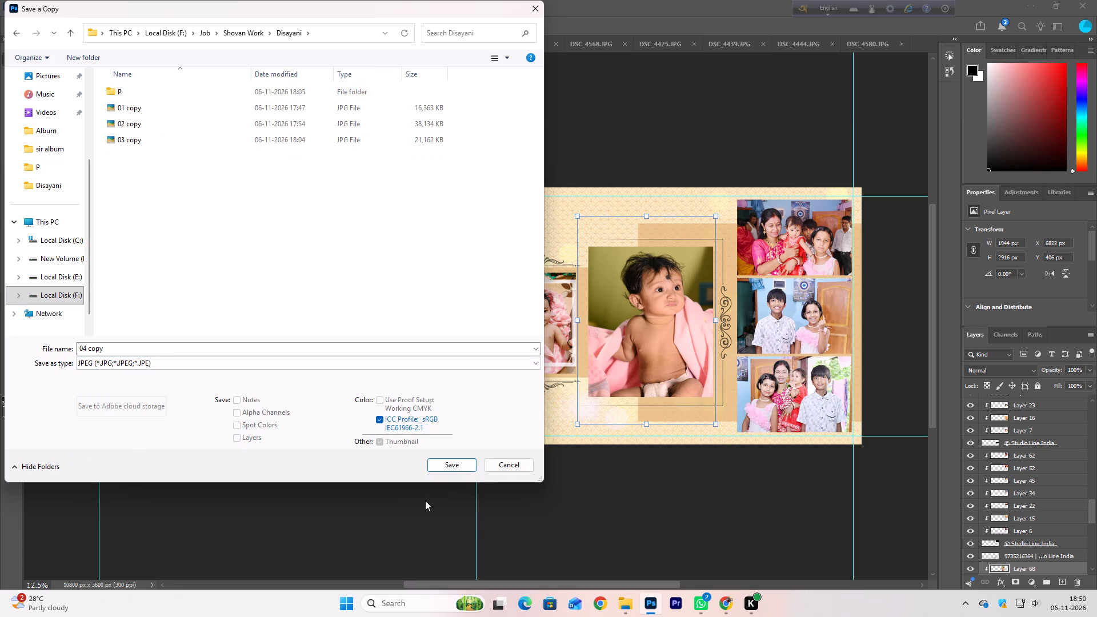
left_click(459, 467)
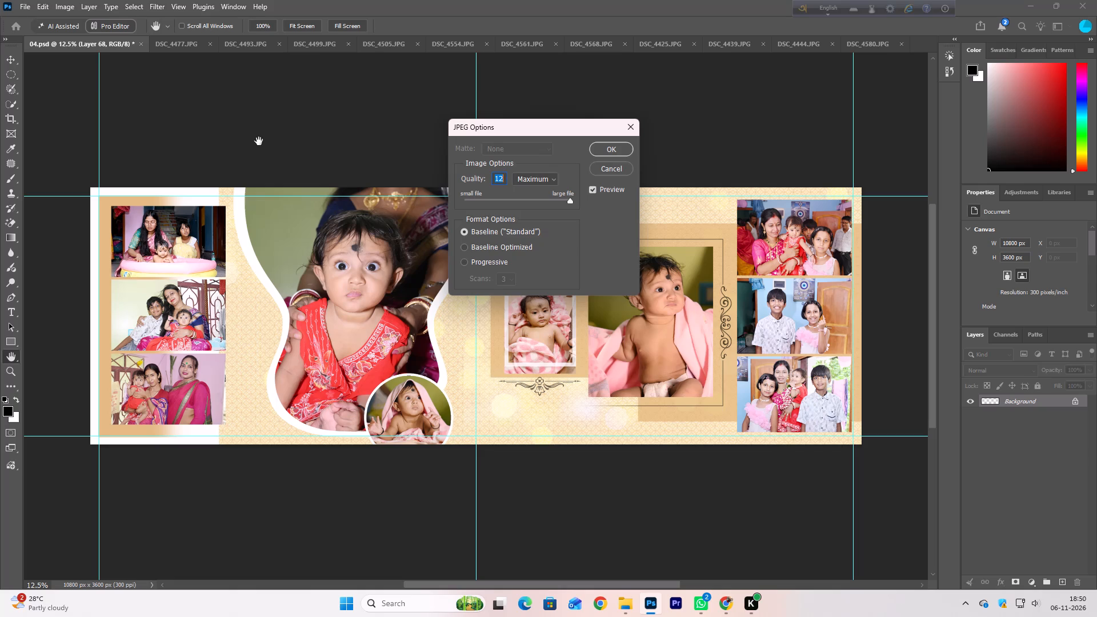
left_click(603, 145)
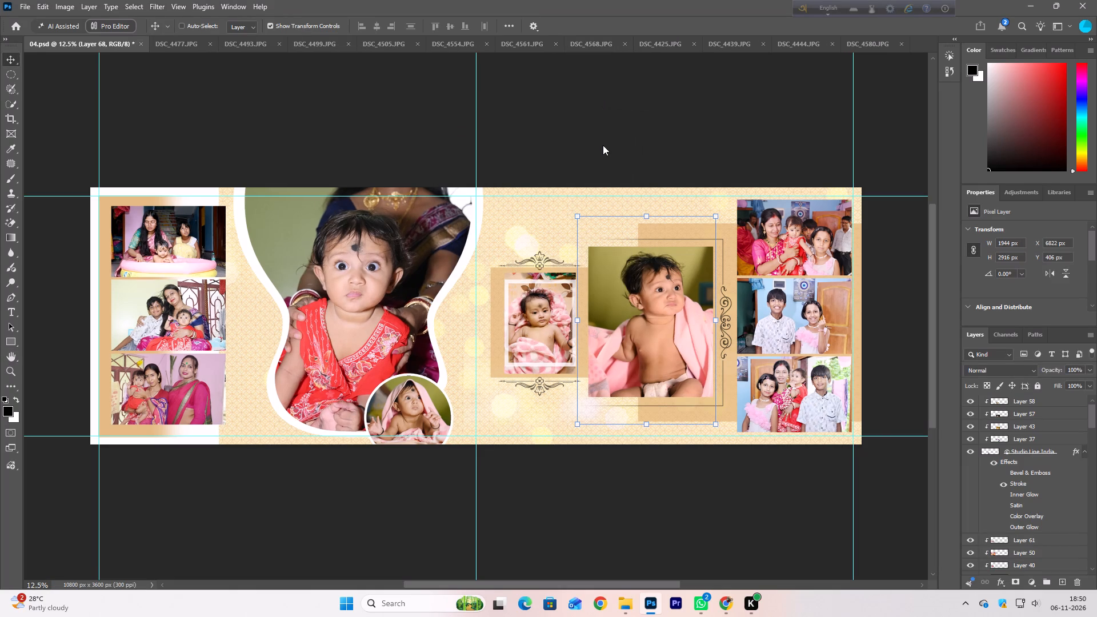
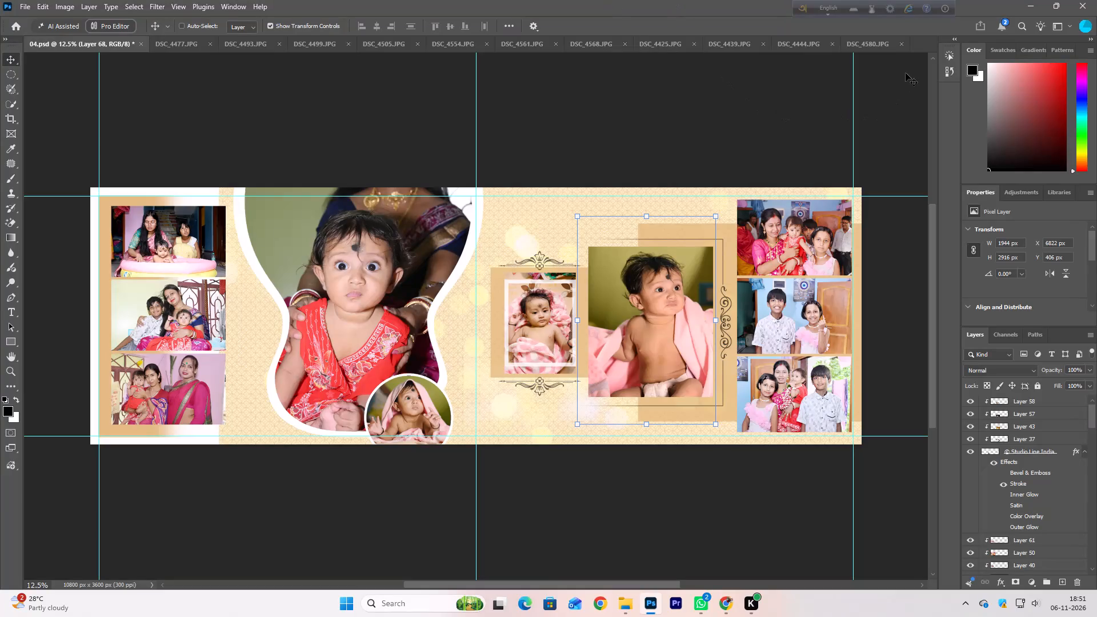
Close the DSC_4580, DSC_4444, DSC_4439 and DSC_4425 photos, saving the changes to each JPG.
left_click(900, 45)
key("Return")
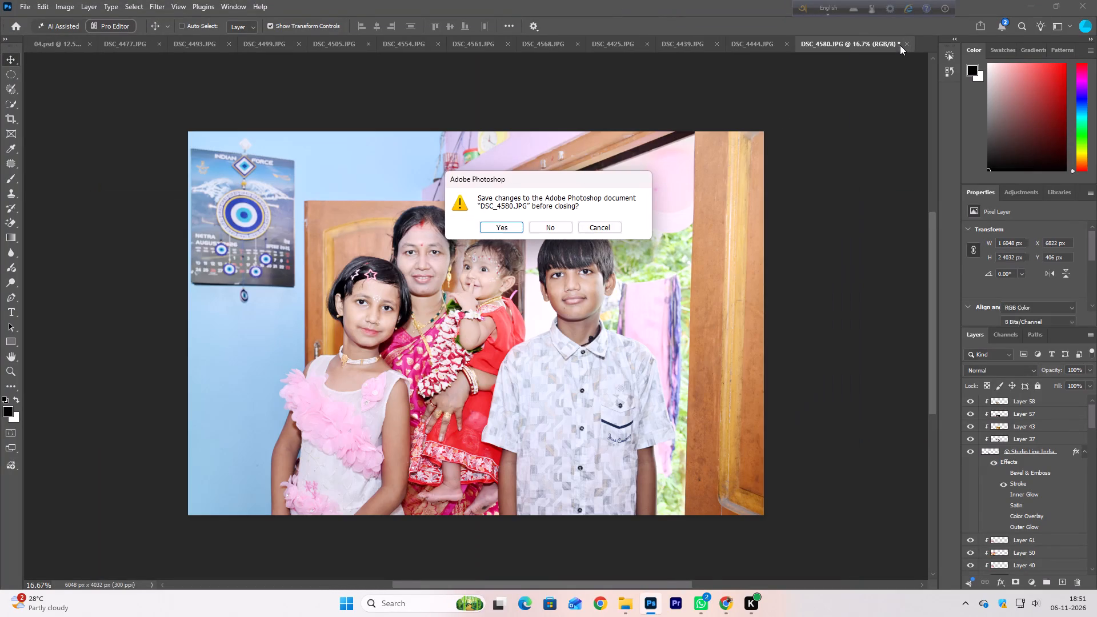
key("Return")
key("Return")
left_click(908, 45)
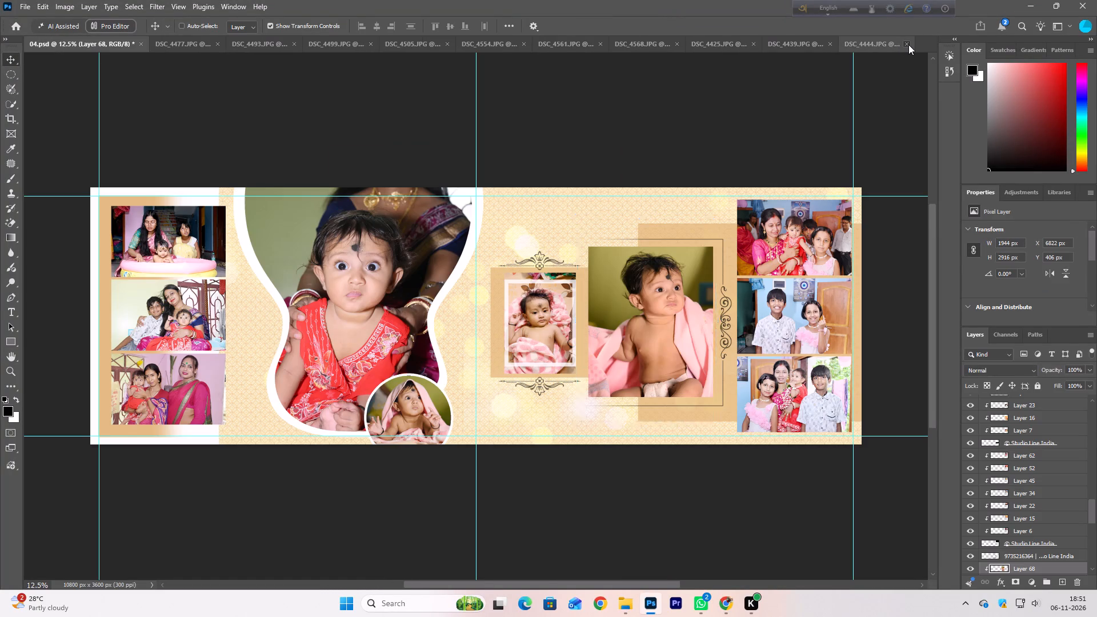
key("Return")
key("Return")
key("Return")
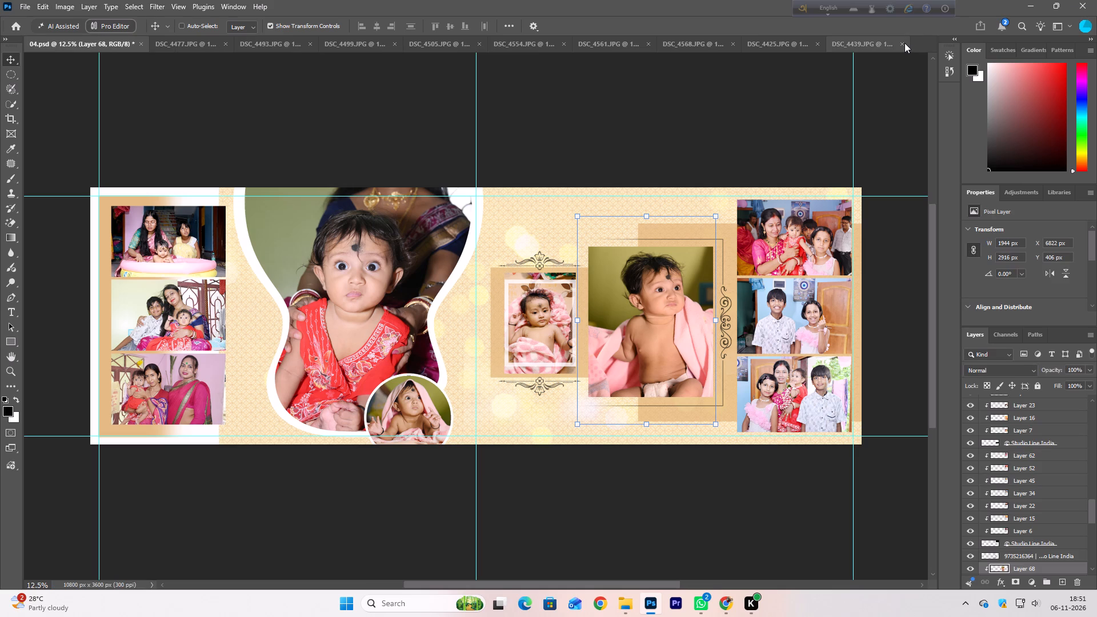
left_click(900, 42)
key("Return")
key("Return")
key("Return")
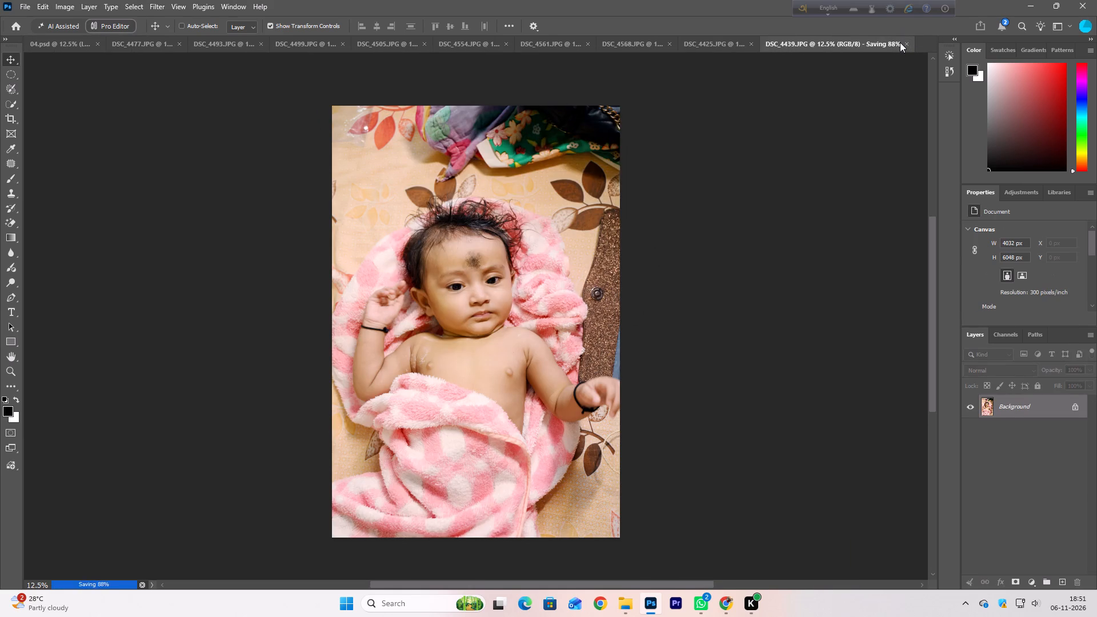
left_click(903, 42)
key("Return")
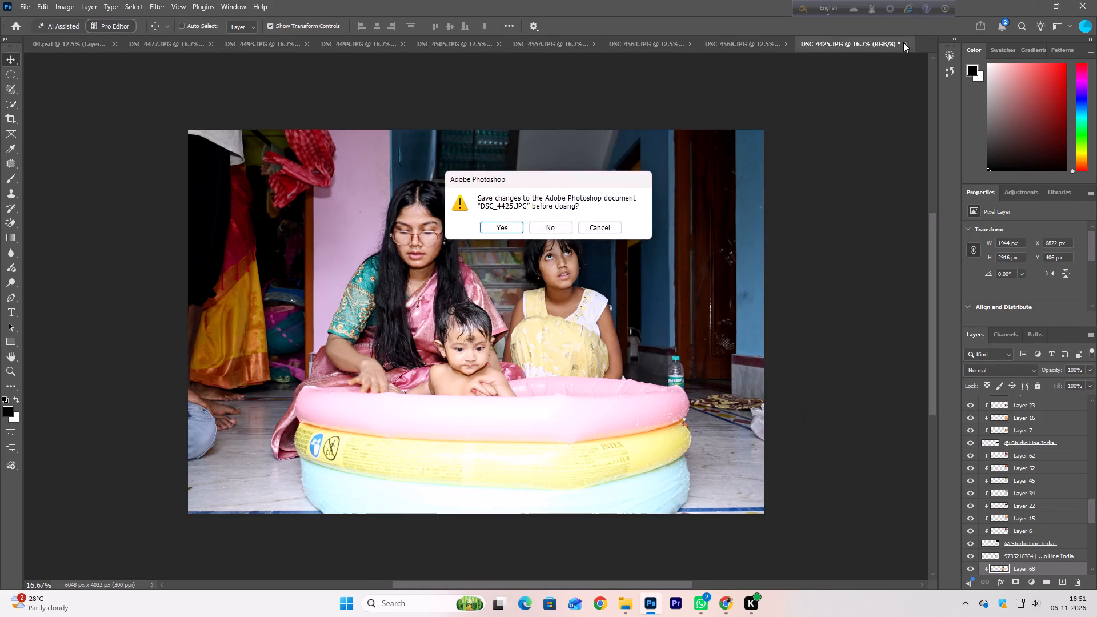
key("Return")
key("Return")
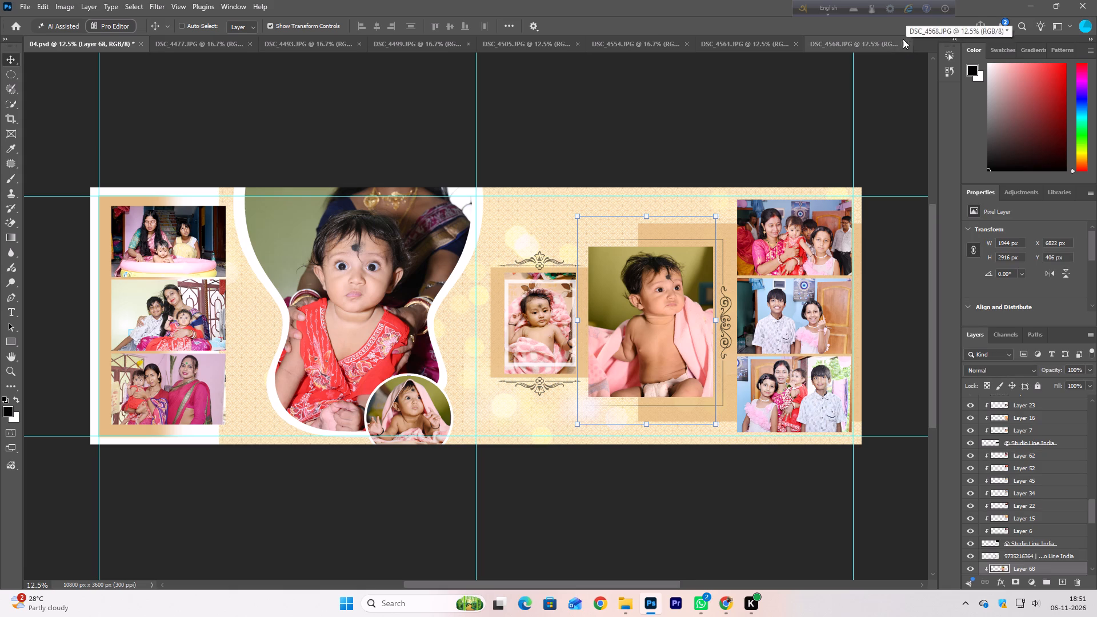
Close the DSC_4568, DSC_4561 and DSC_4554 photos, saving the changes to each JPG.
left_click(903, 39)
left_click(907, 43)
key("Return")
key("Return")
key("Return")
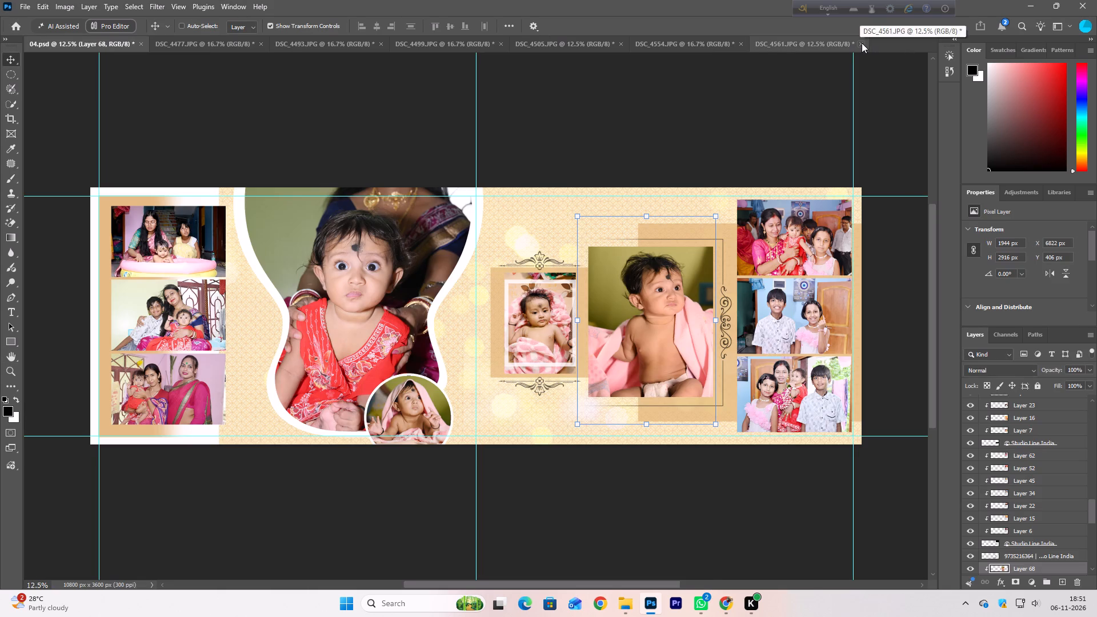
left_click(862, 43)
key("Return")
key("Return")
key("Return")
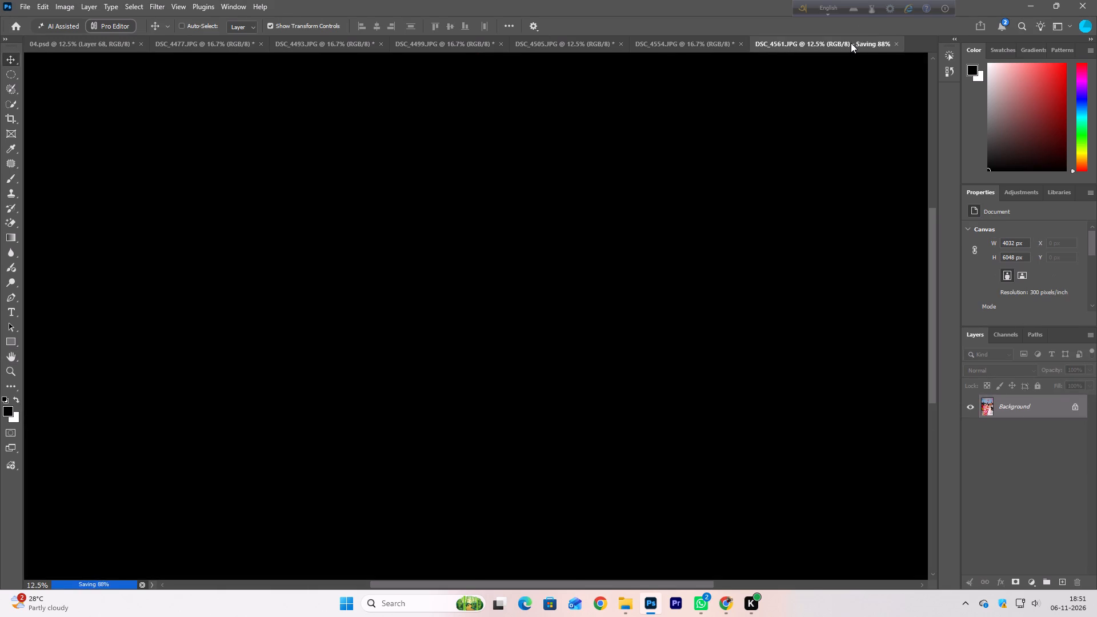
left_click(745, 43)
left_click(740, 42)
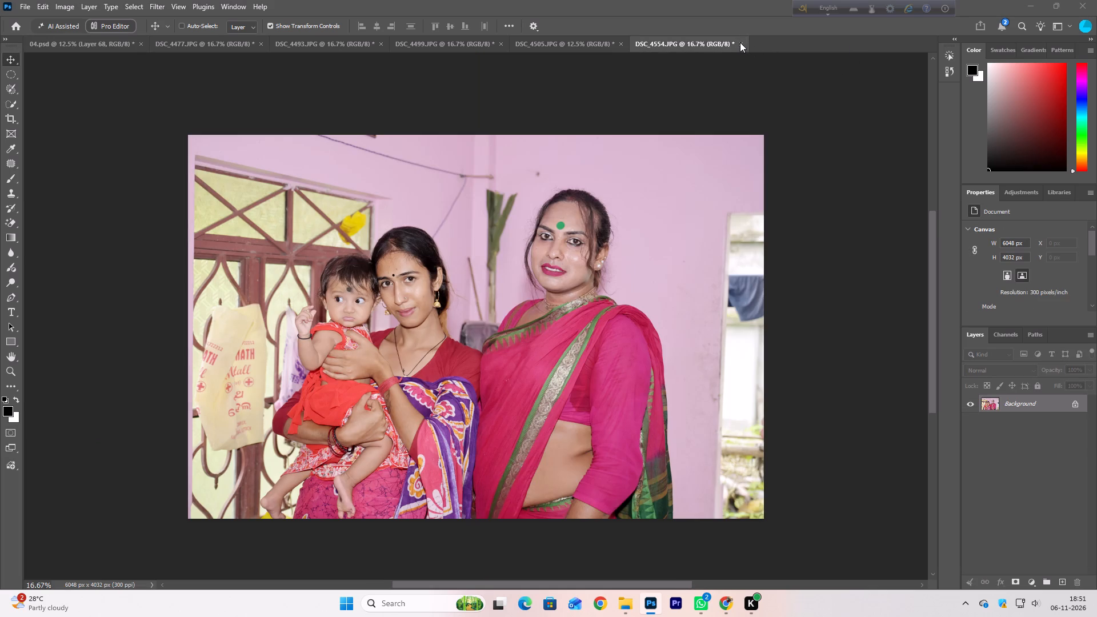
key("Return")
key("Return")
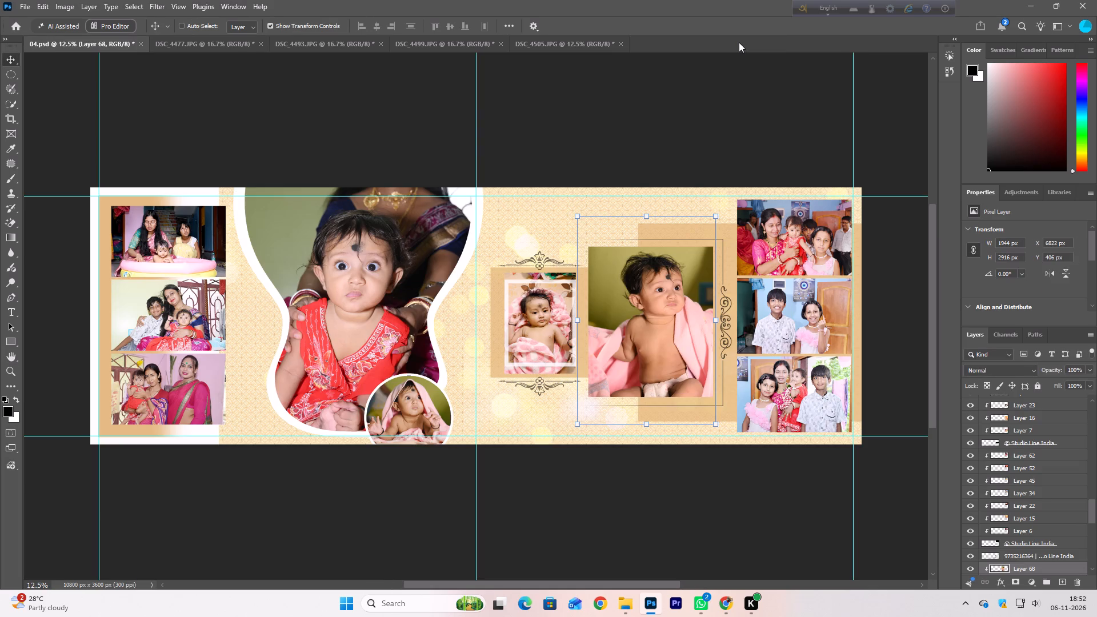
Close the DSC_4505, DSC_4499, DSC_4493 and DSC_4477 photos, saving the changes to each JPG.
left_click(621, 47)
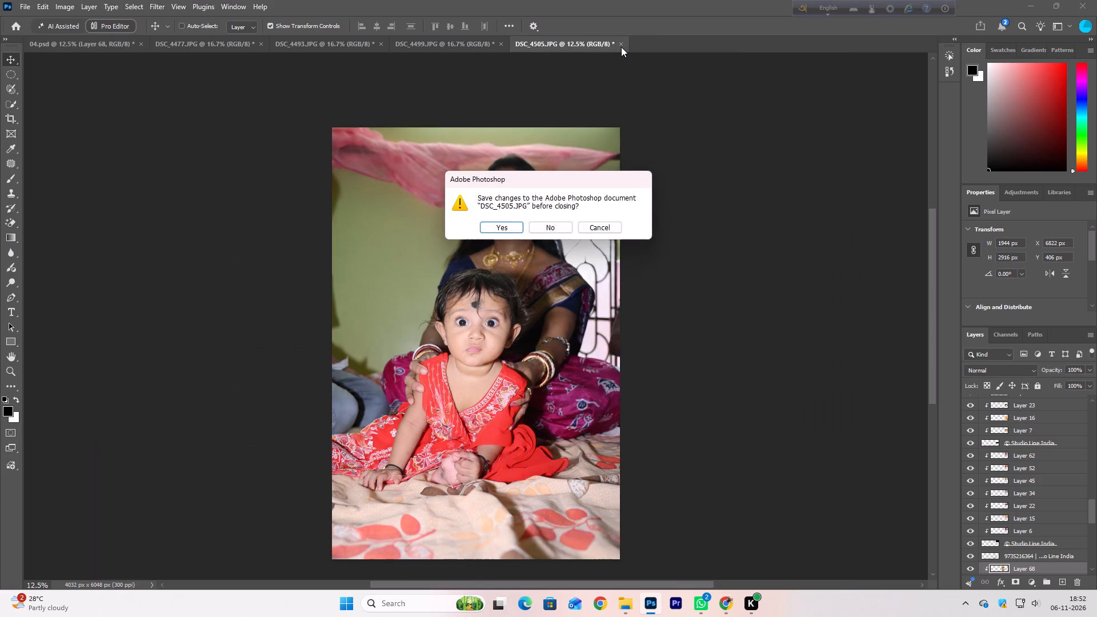
key("Return")
key("Return")
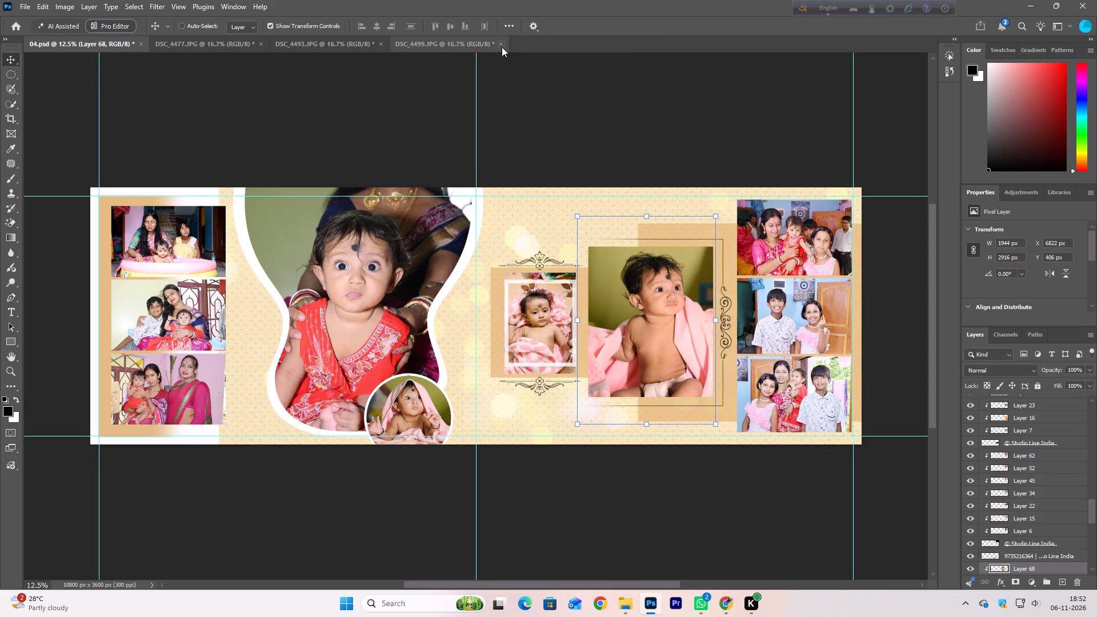
left_click(502, 45)
key("Return")
key("Return")
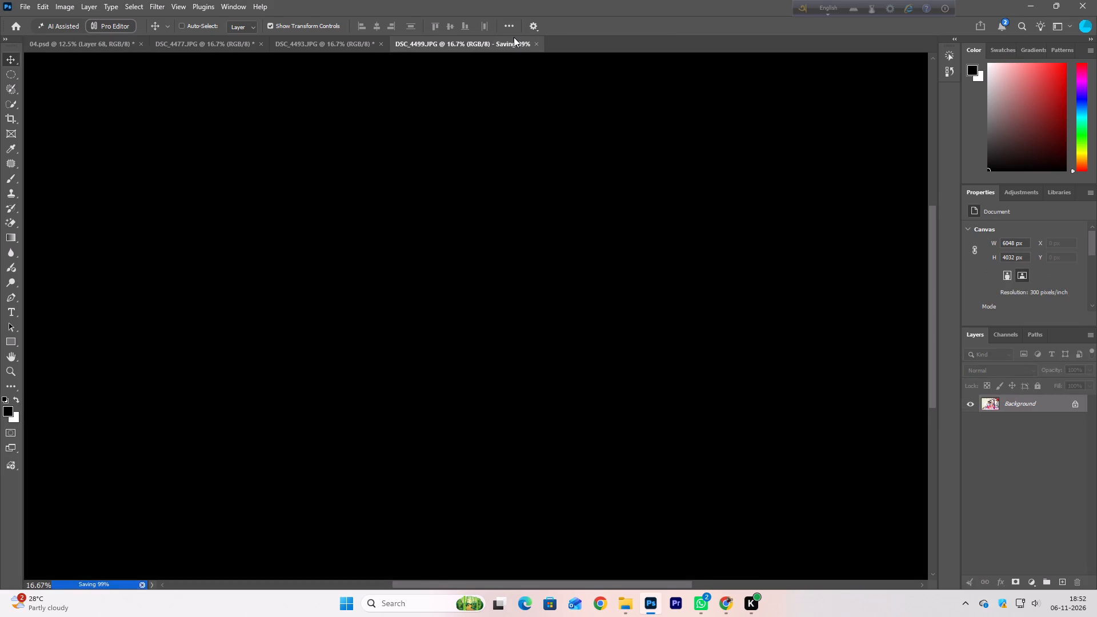
left_click(381, 47)
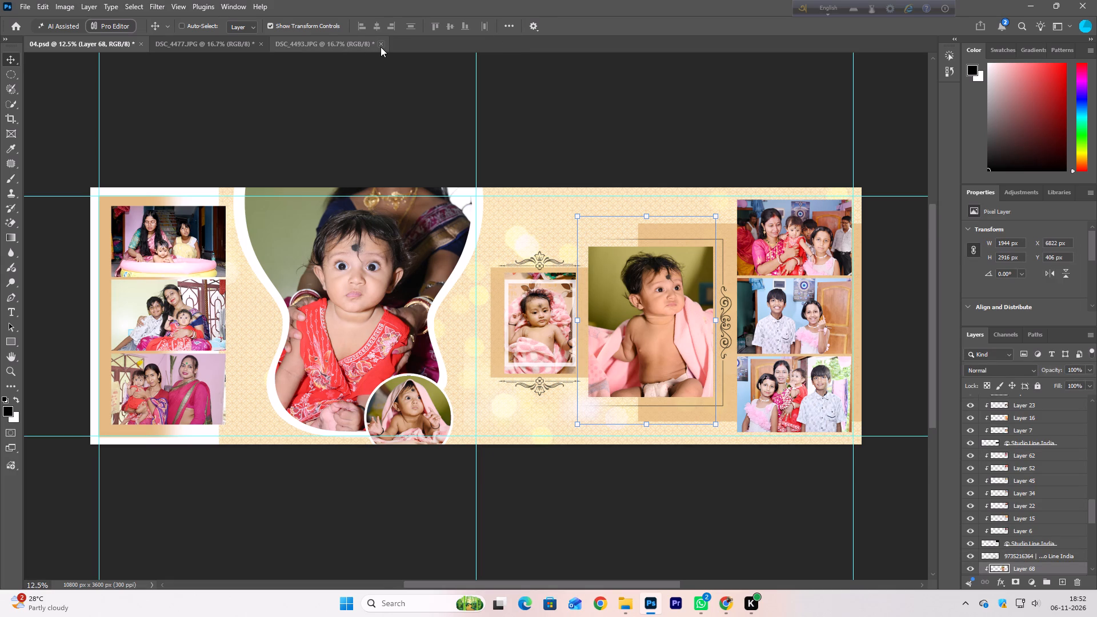
key("Return")
key("Return")
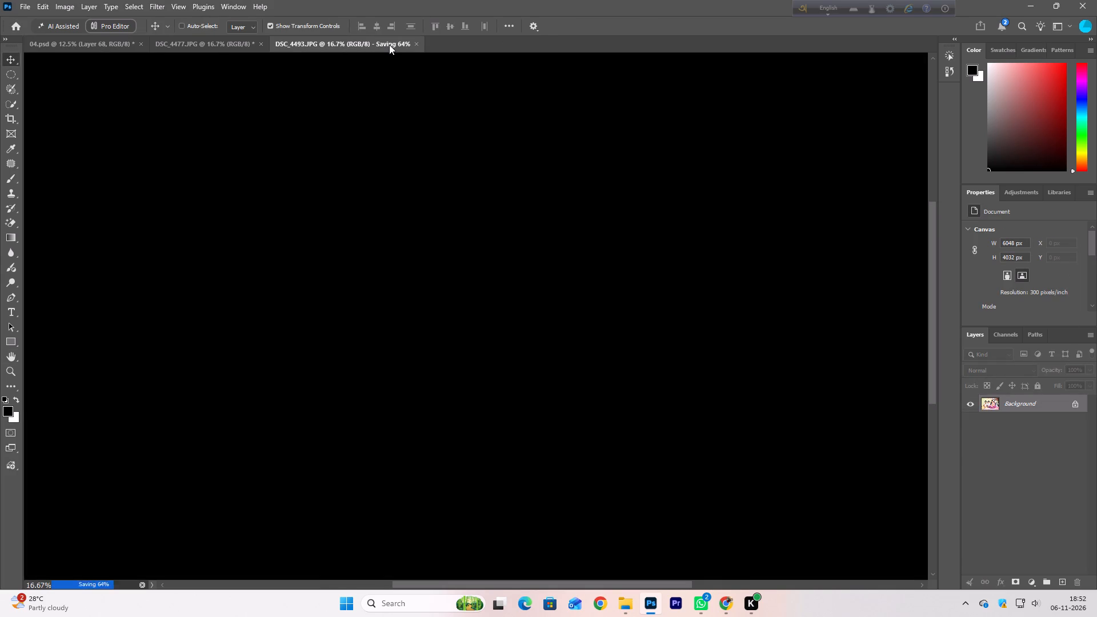
left_click(257, 40)
left_click(259, 44)
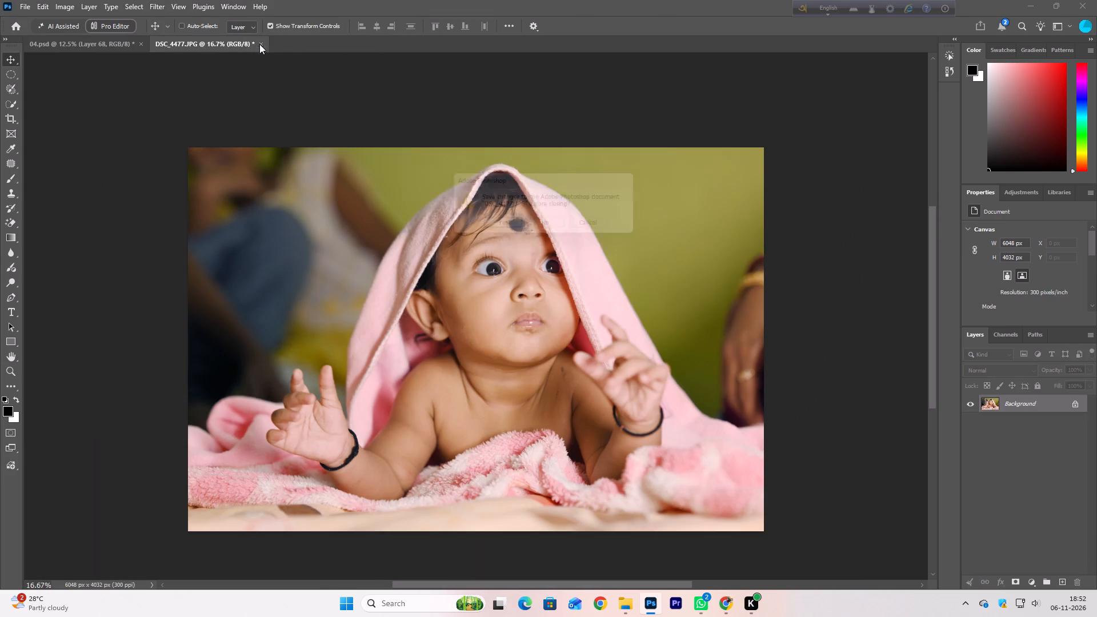
key("Return")
key("Return")
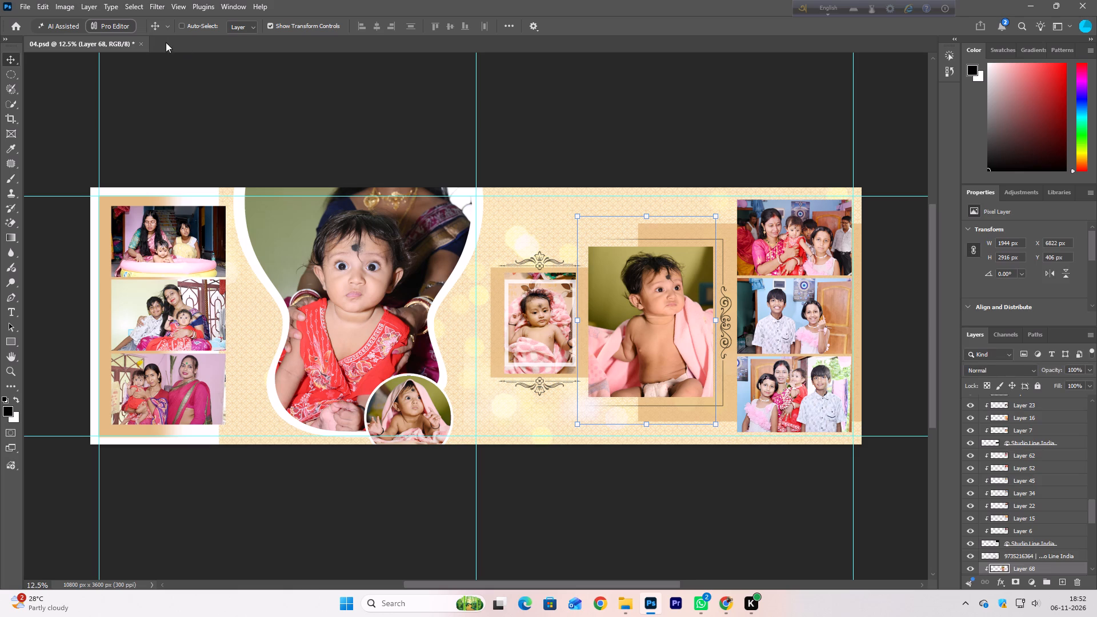
Close the 04.psd spread without saving changes to the original file.
left_click(143, 42)
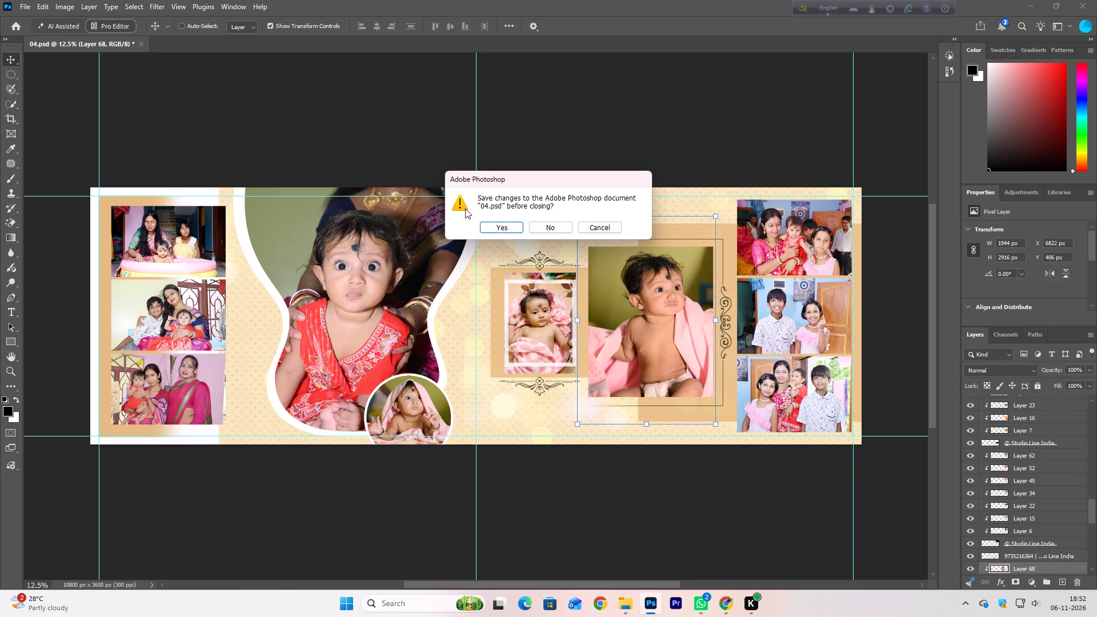
left_click(548, 230)
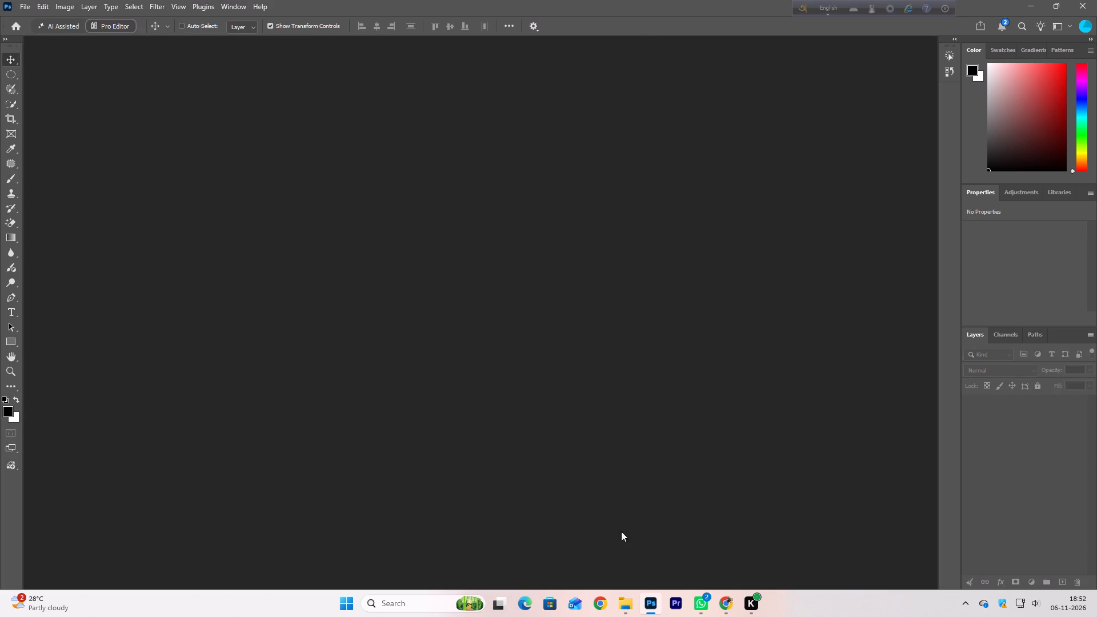
In File Explorer, preview photo DSC_4595 in the P folder and the 06 copy album spread in the Balichak Photos folder.
left_click(627, 604)
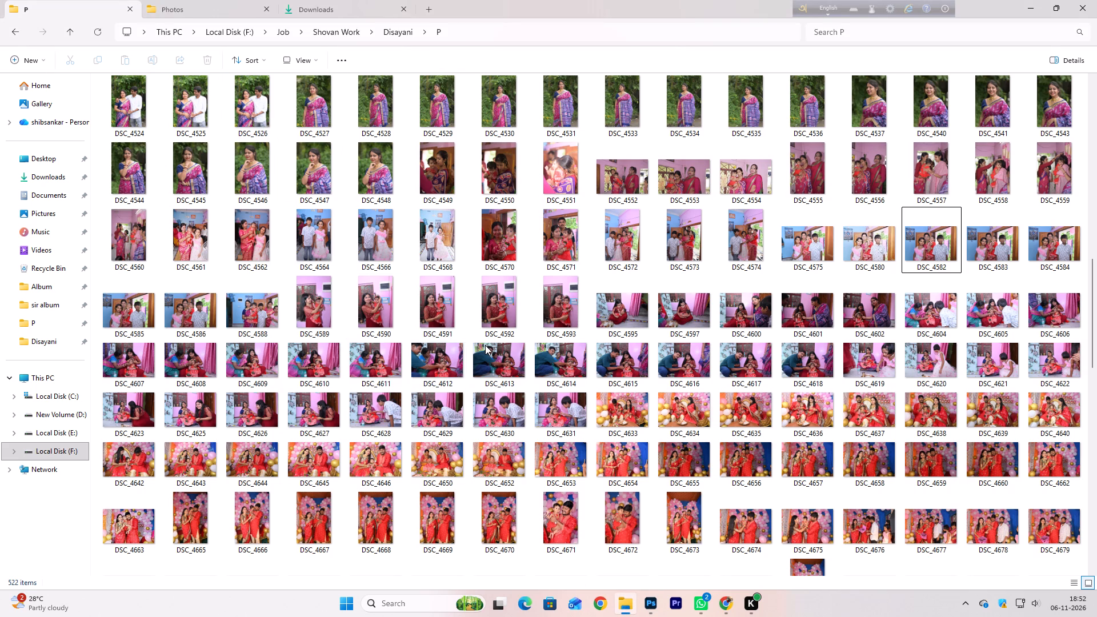
double_click(624, 311)
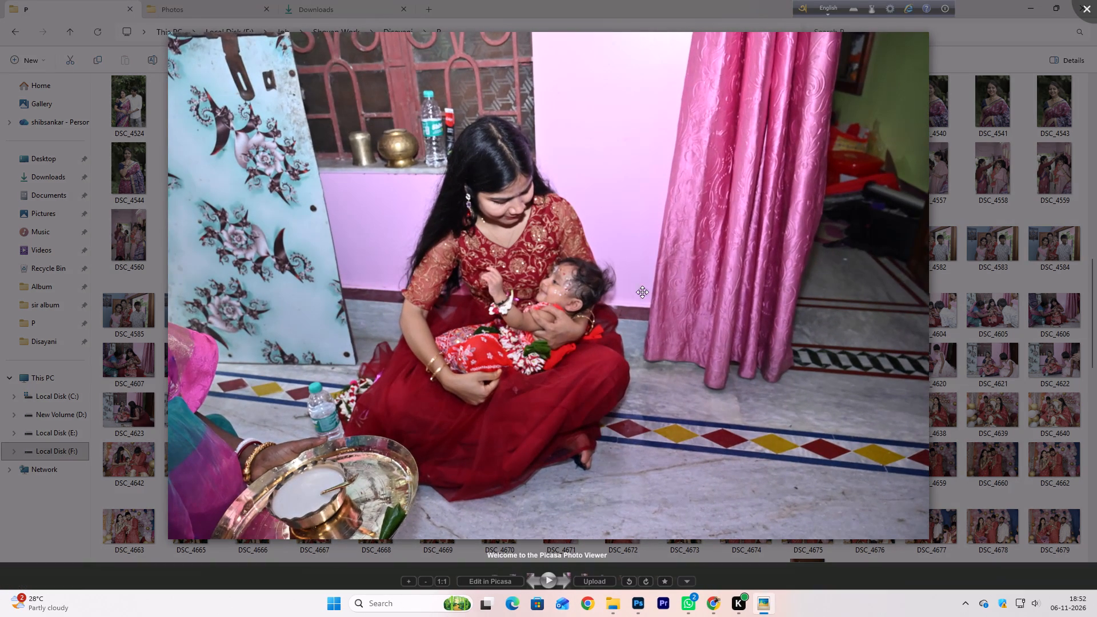
left_click(1083, 10)
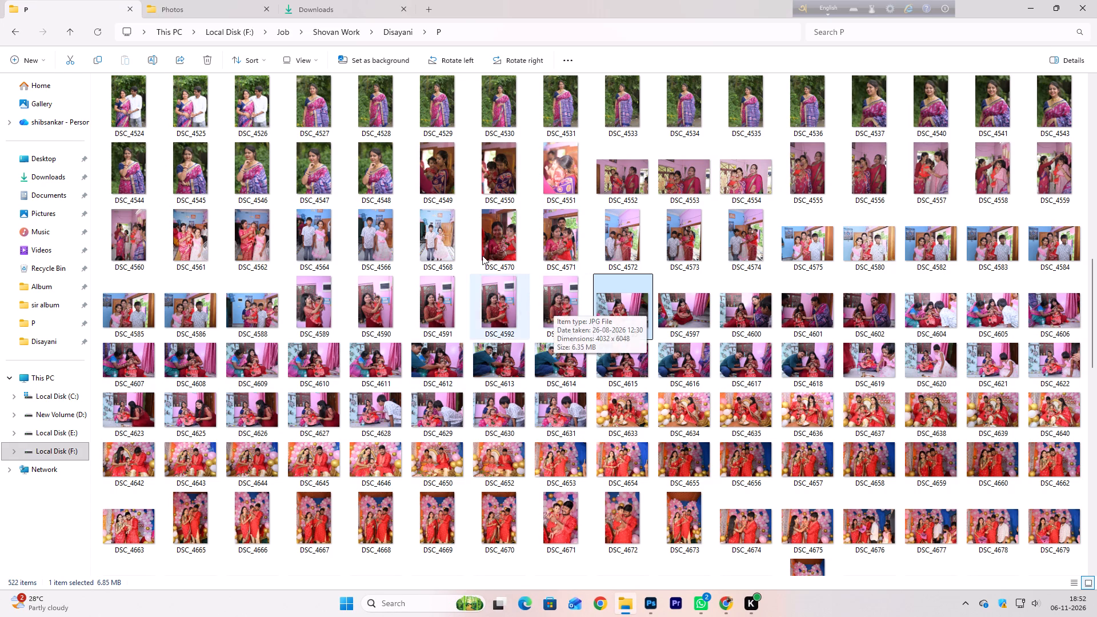
left_click(239, 10)
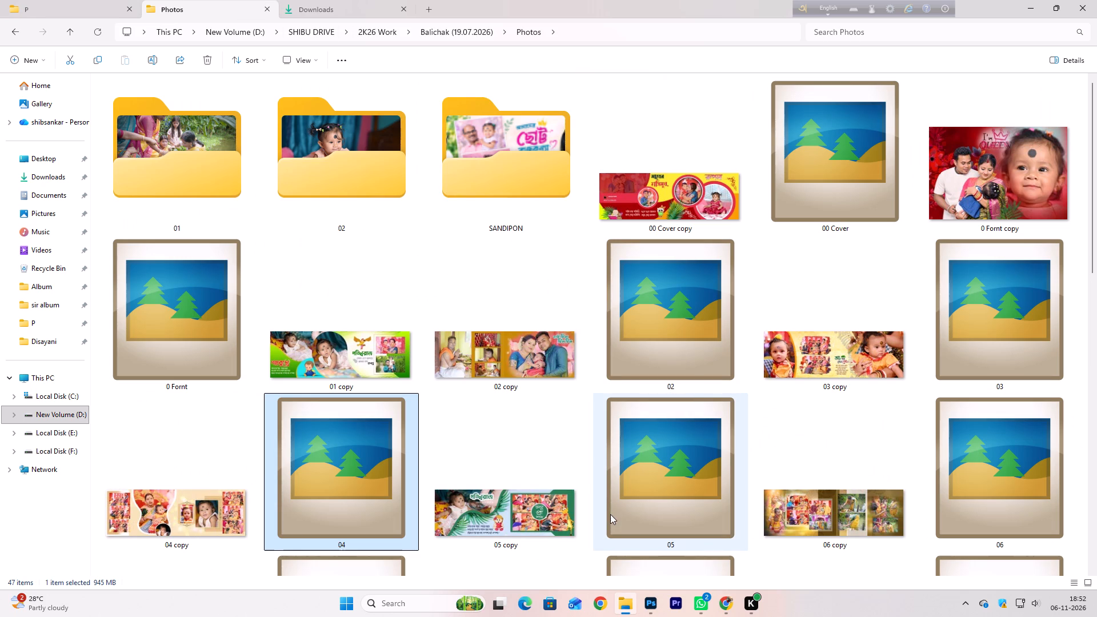
left_click(656, 493)
double_click(816, 523)
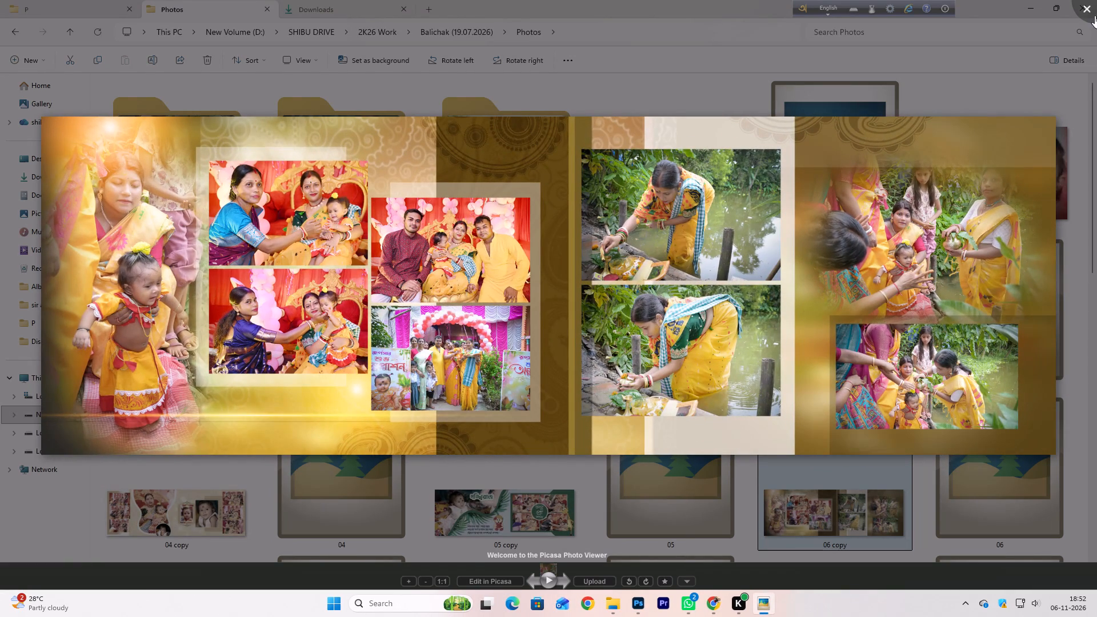
left_click(1094, 7)
Open the 05 album spread template from the Balichak Photos folder in Photoshop.
left_click(684, 495)
left_click_drag(668, 484, 777, 558)
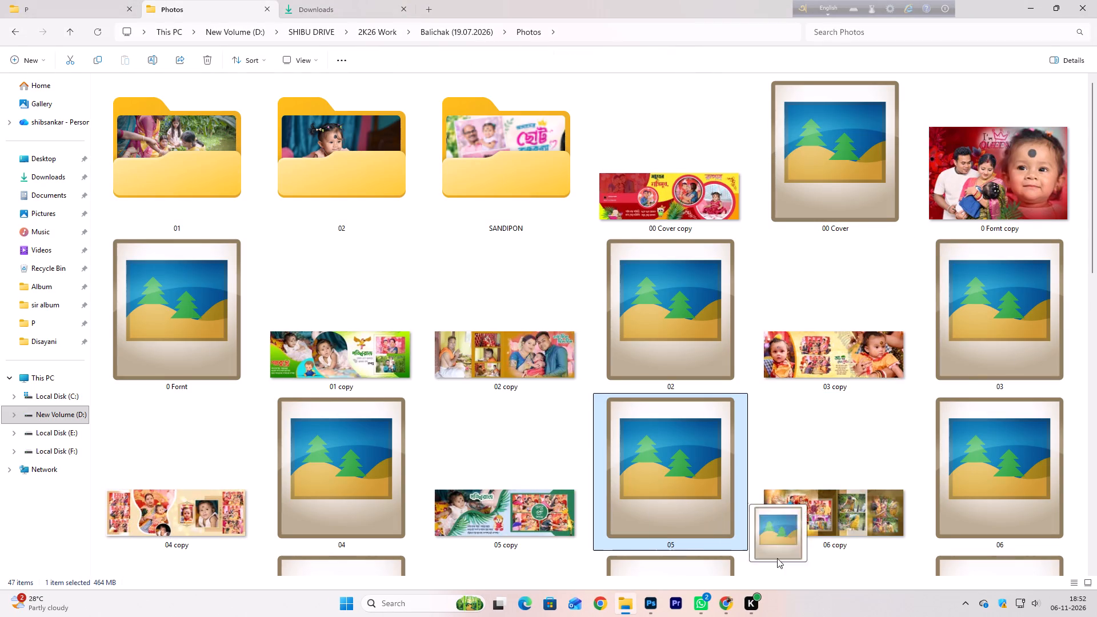
left_click_drag(777, 558, 548, 493)
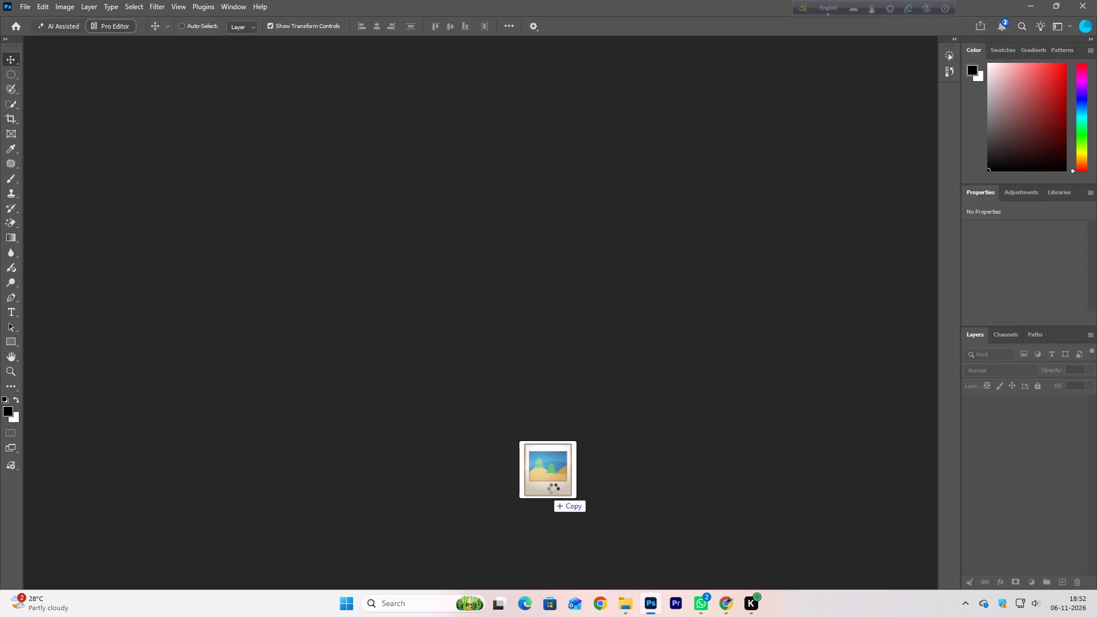
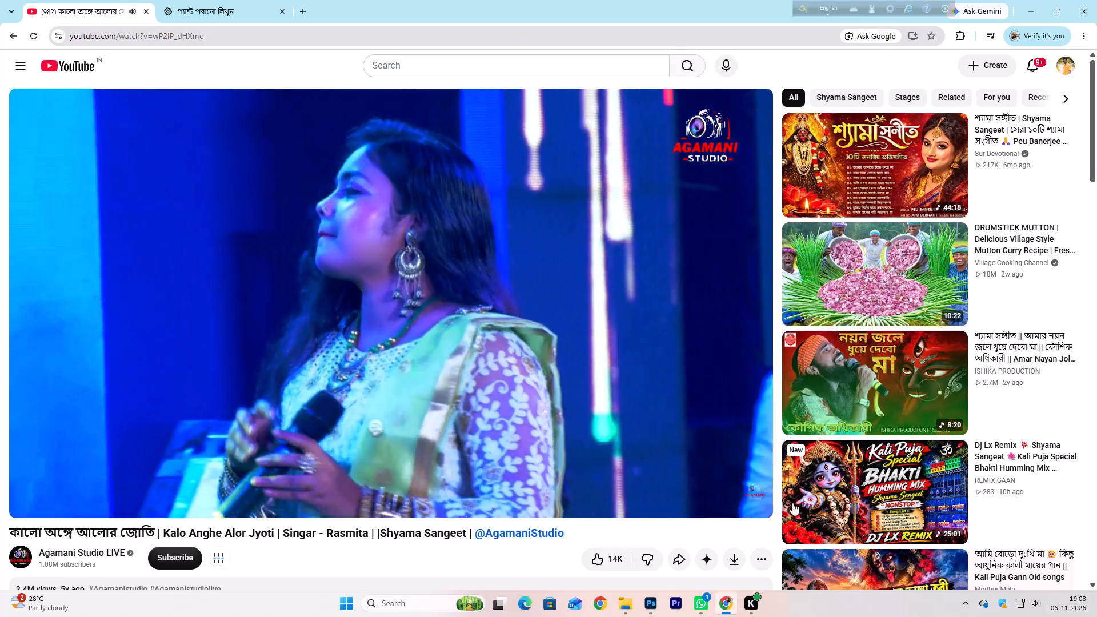
scroll(841, 536, "down", 3)
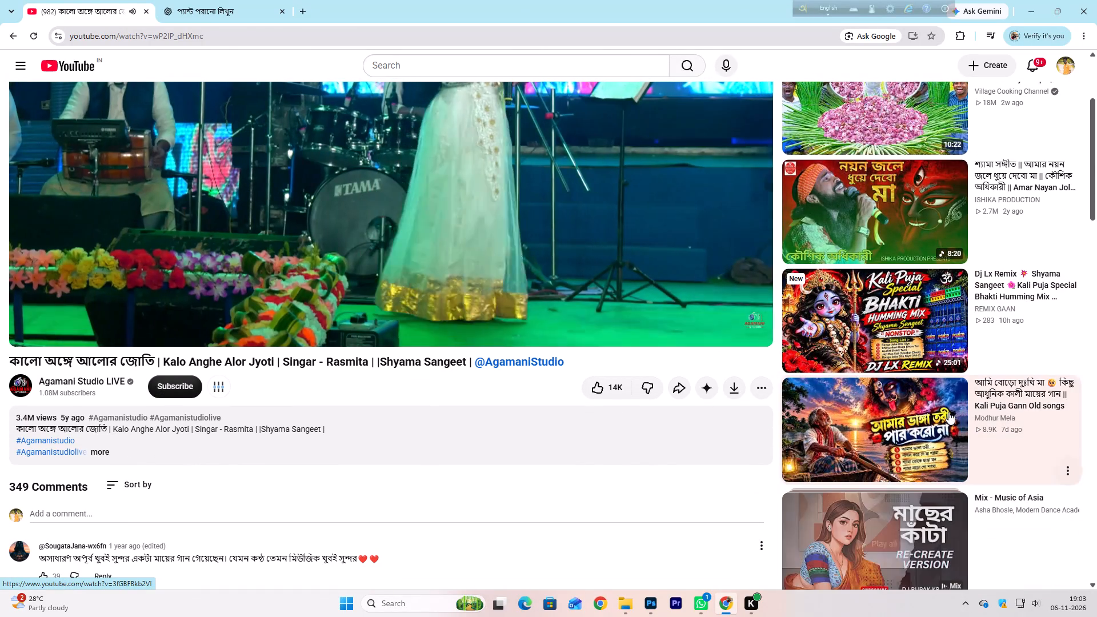
scroll(896, 480, "down", 6)
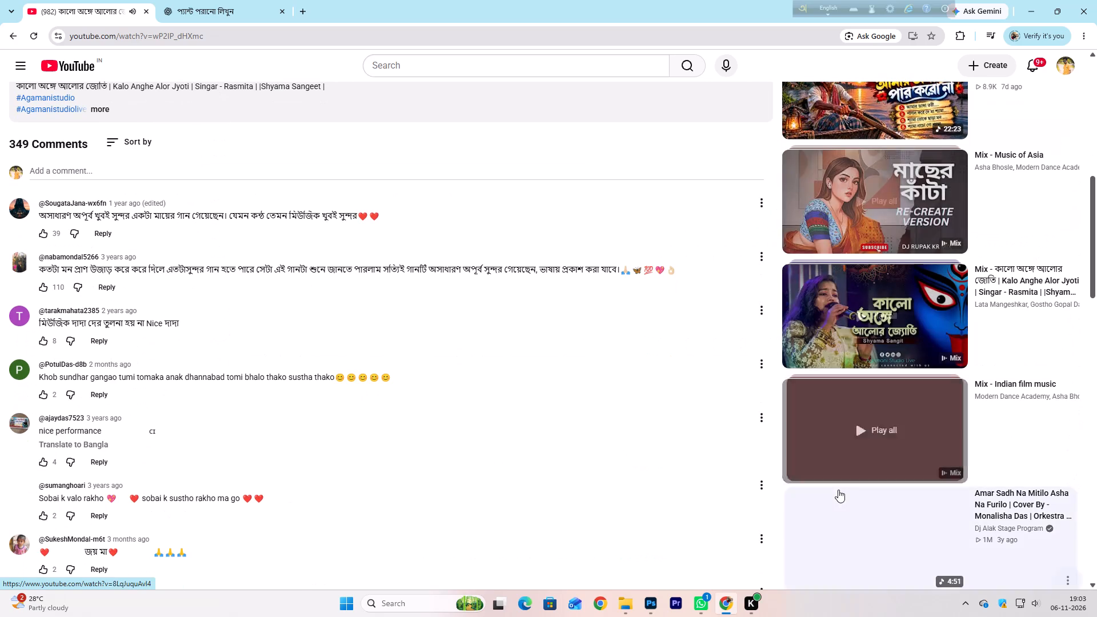
scroll(811, 471, "down", 5)
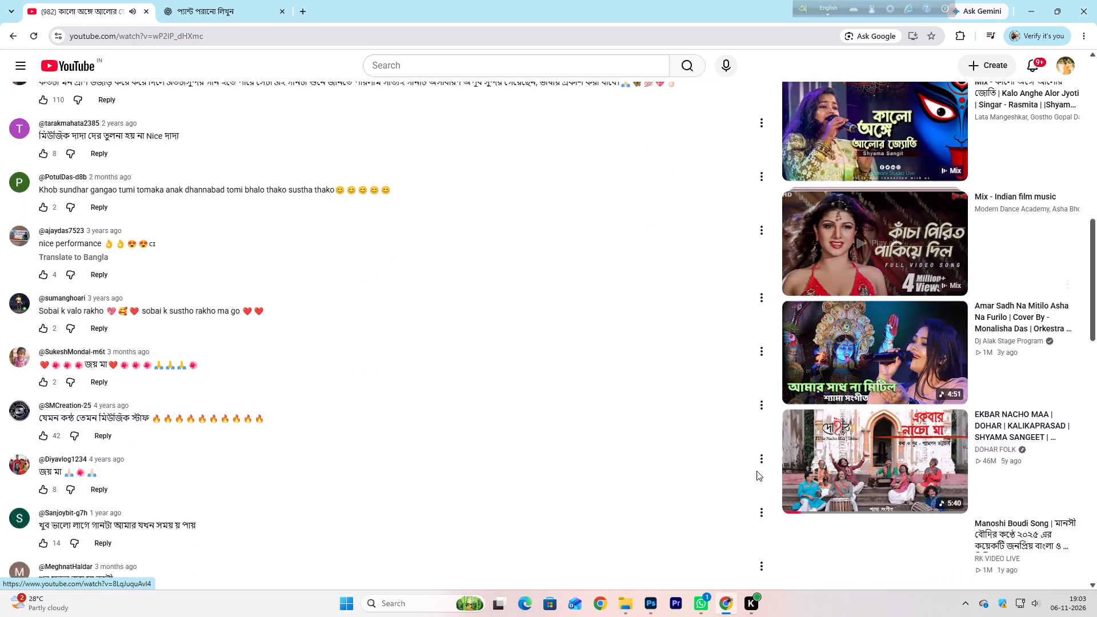
scroll(718, 483, "down", 4)
scroll(966, 507, "down", 5)
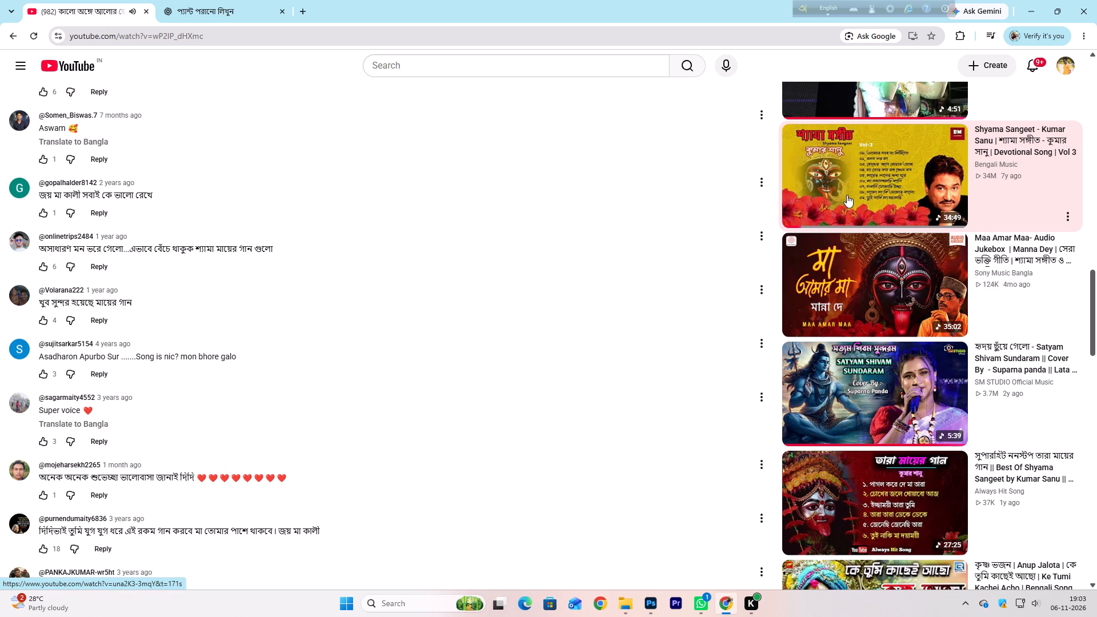
left_click(879, 514)
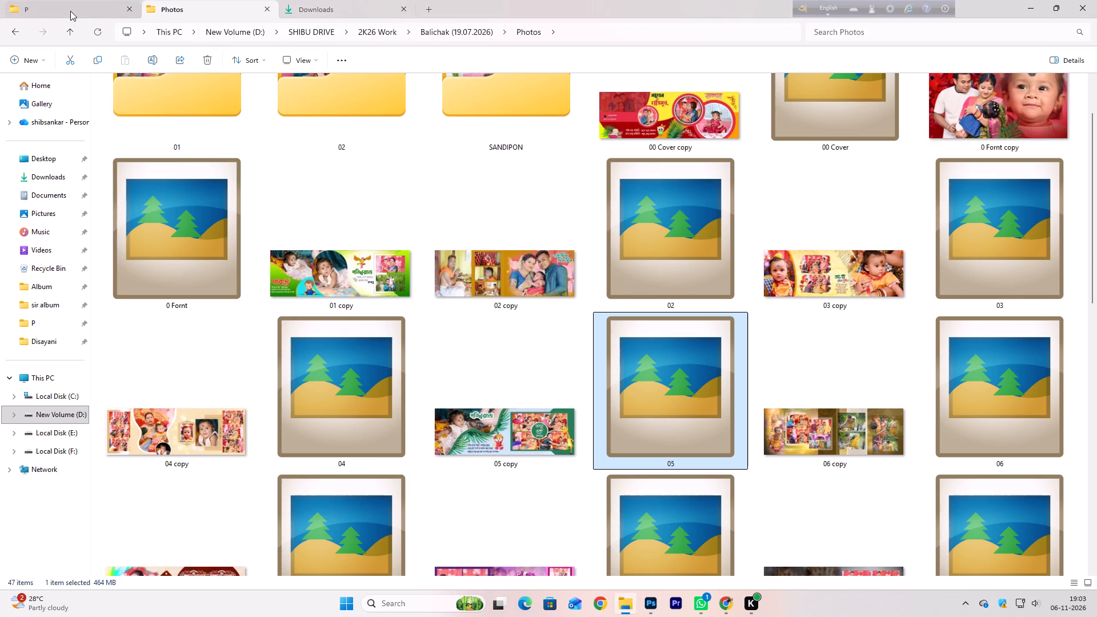
left_click(70, 11)
scroll(668, 399, "up", 2)
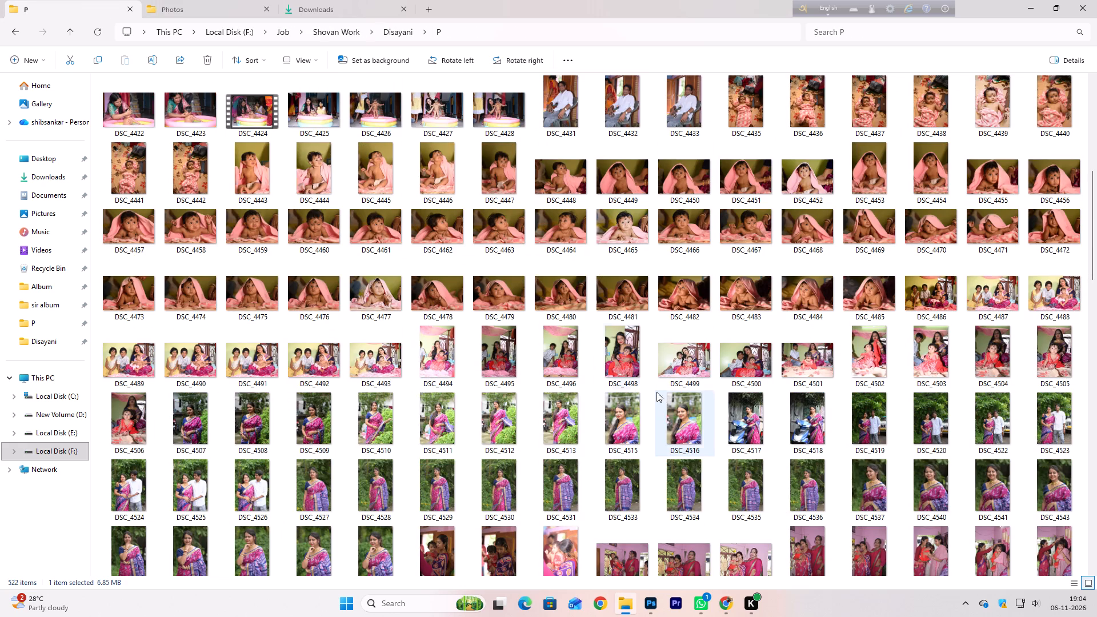
left_click(196, 237, "ctrl")
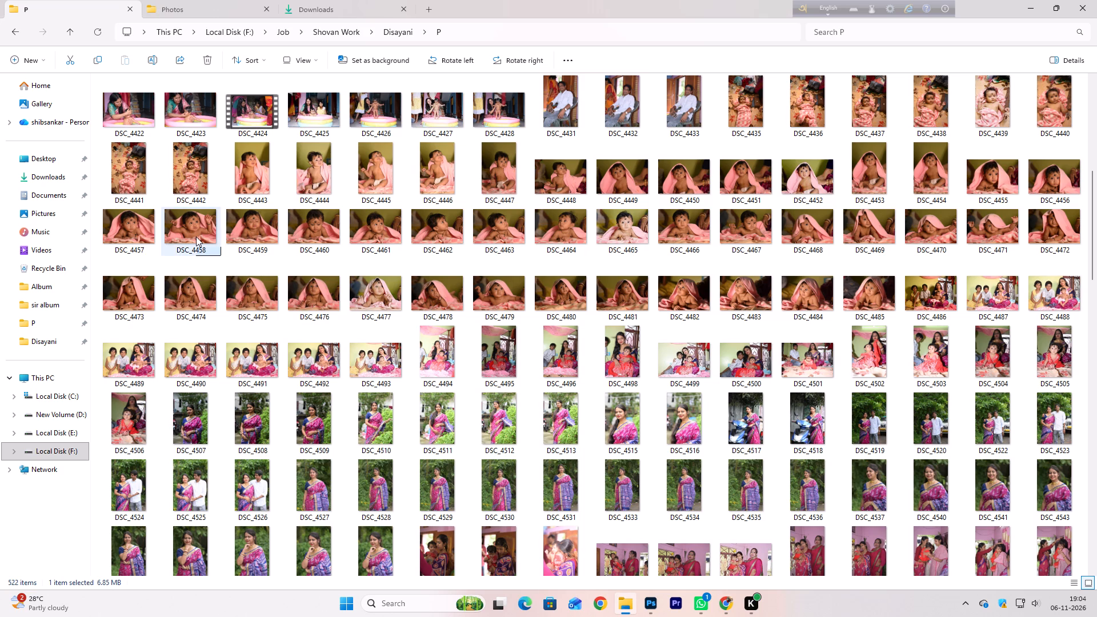
left_click(215, 242)
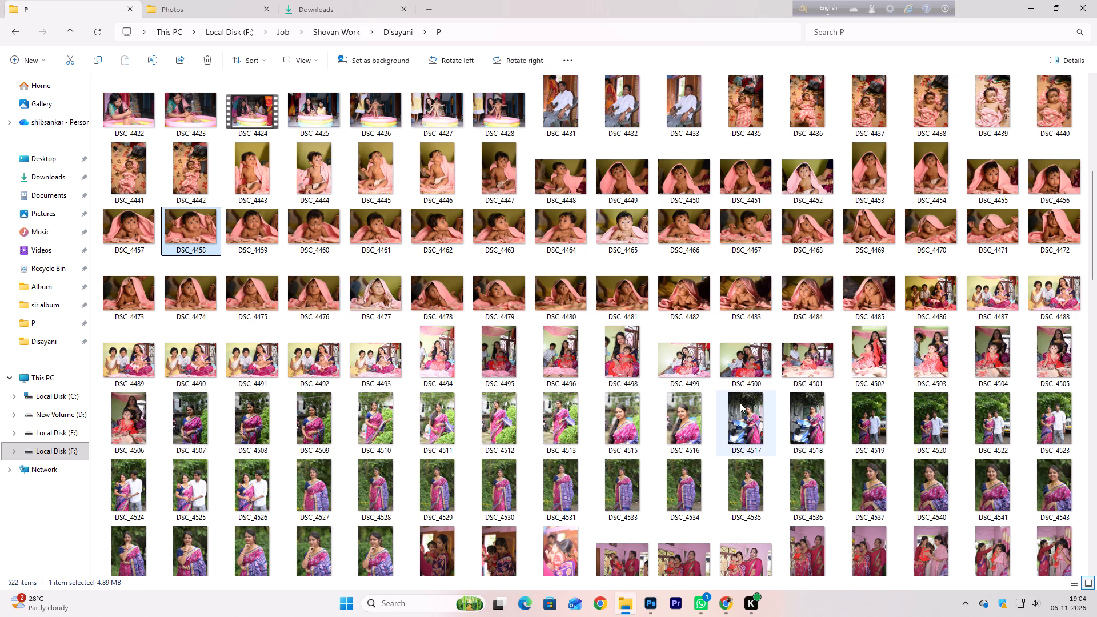
scroll(772, 470, "down", 1)
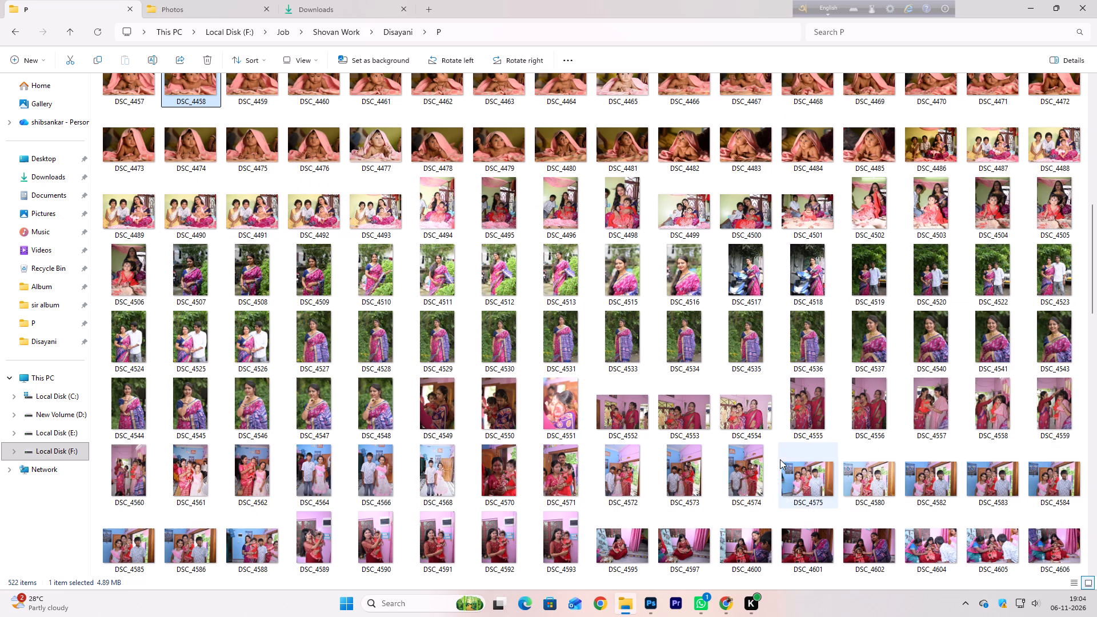
scroll(742, 498, "down", 1)
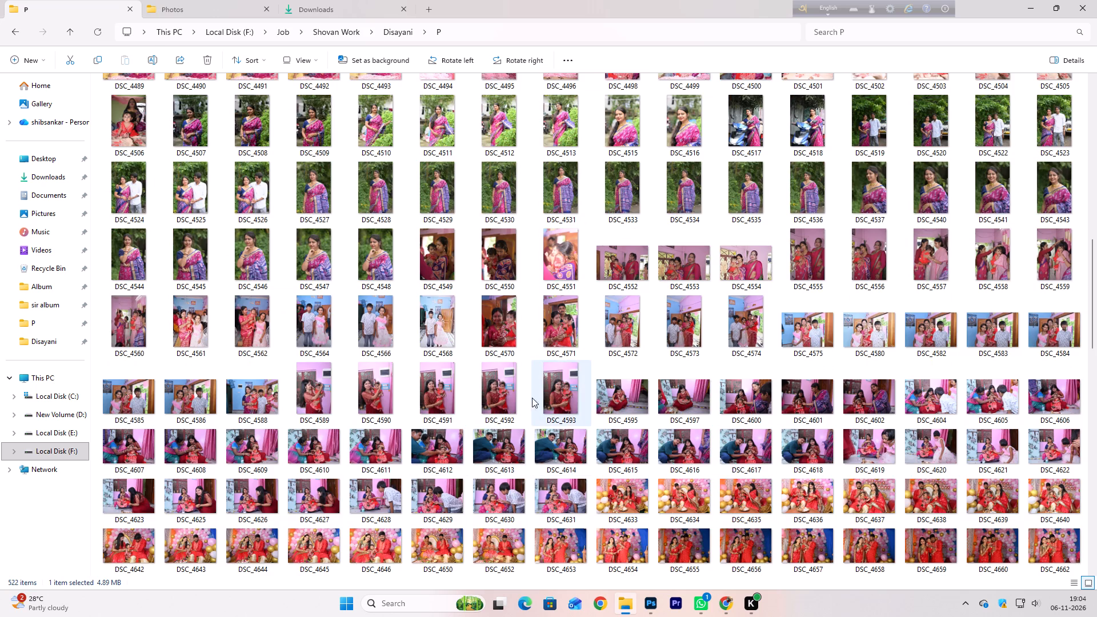
left_click(652, 607)
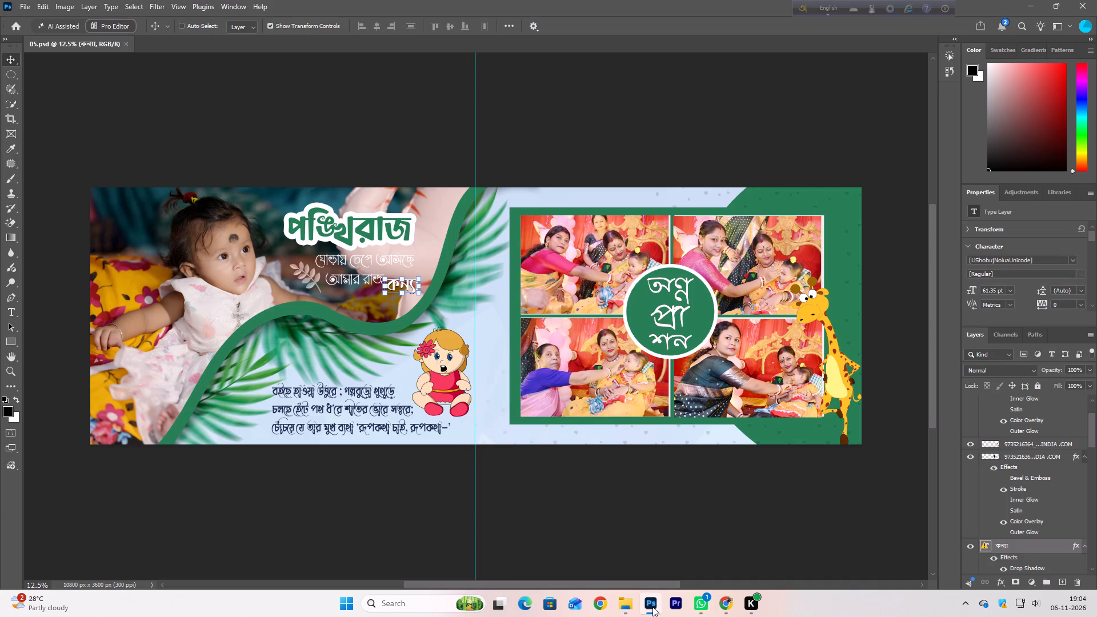
left_click(652, 607)
left_click(567, 401, "ctrl")
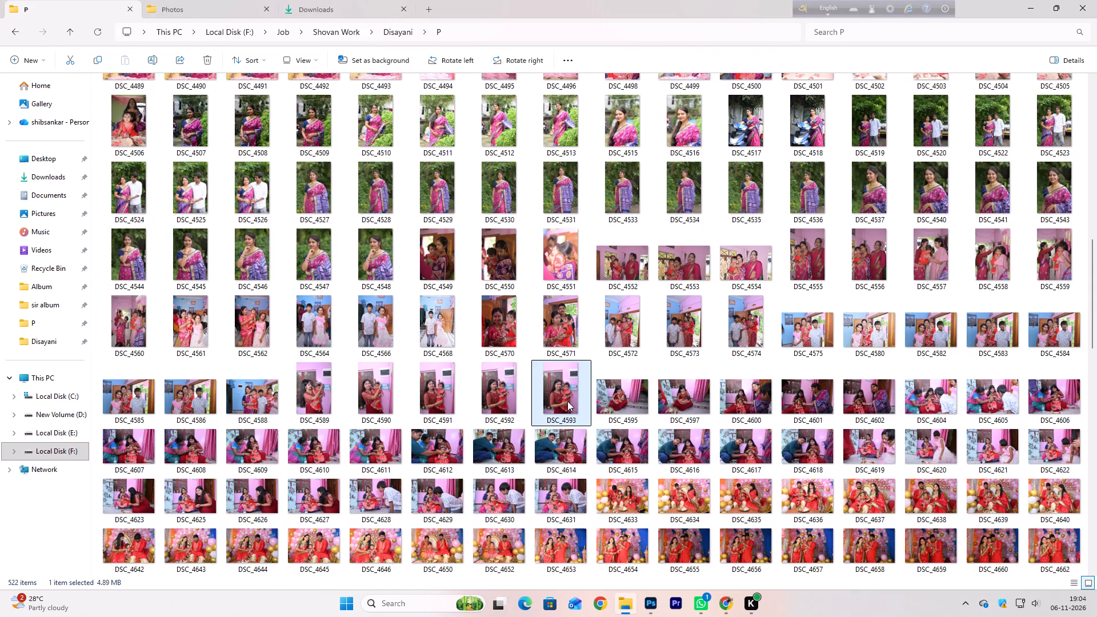
left_click(694, 408, "ctrl")
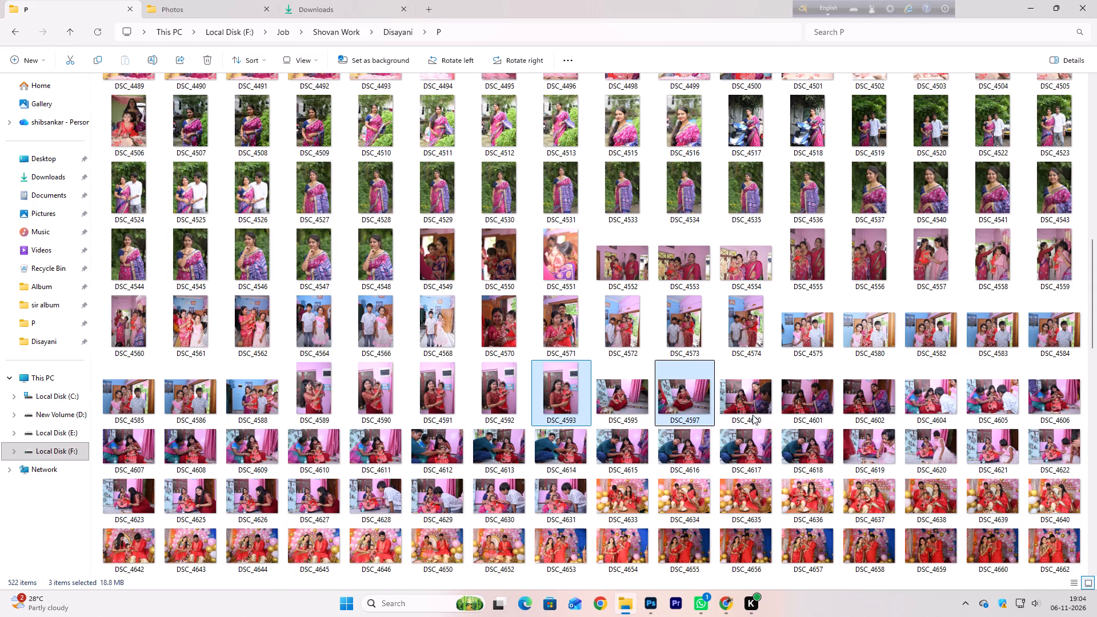
left_click(870, 408, "ctrl")
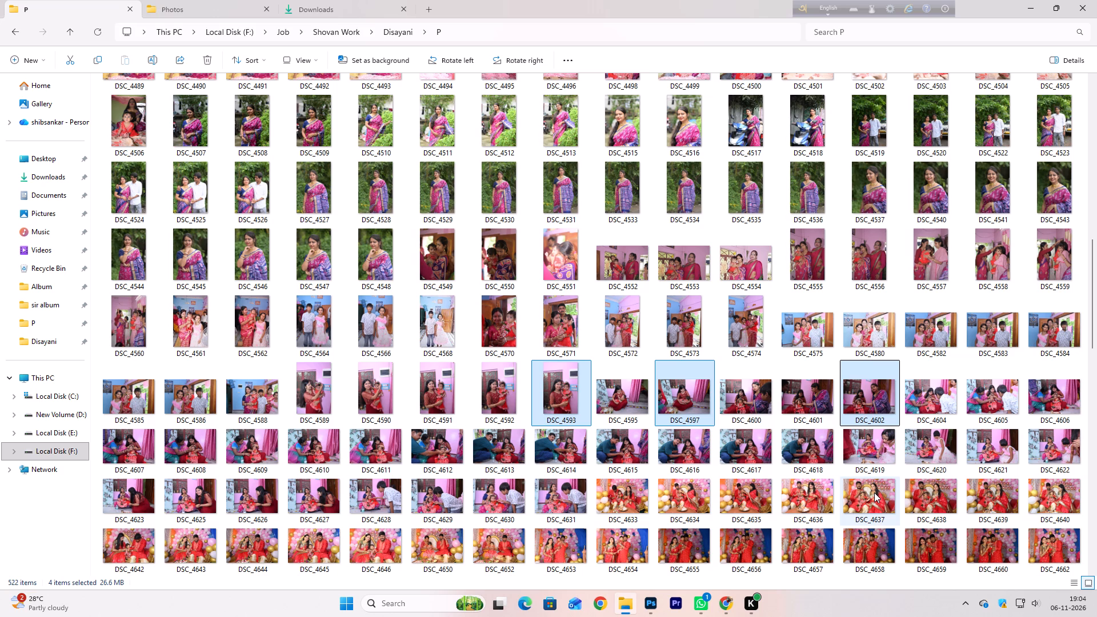
left_click(934, 409, "ctrl")
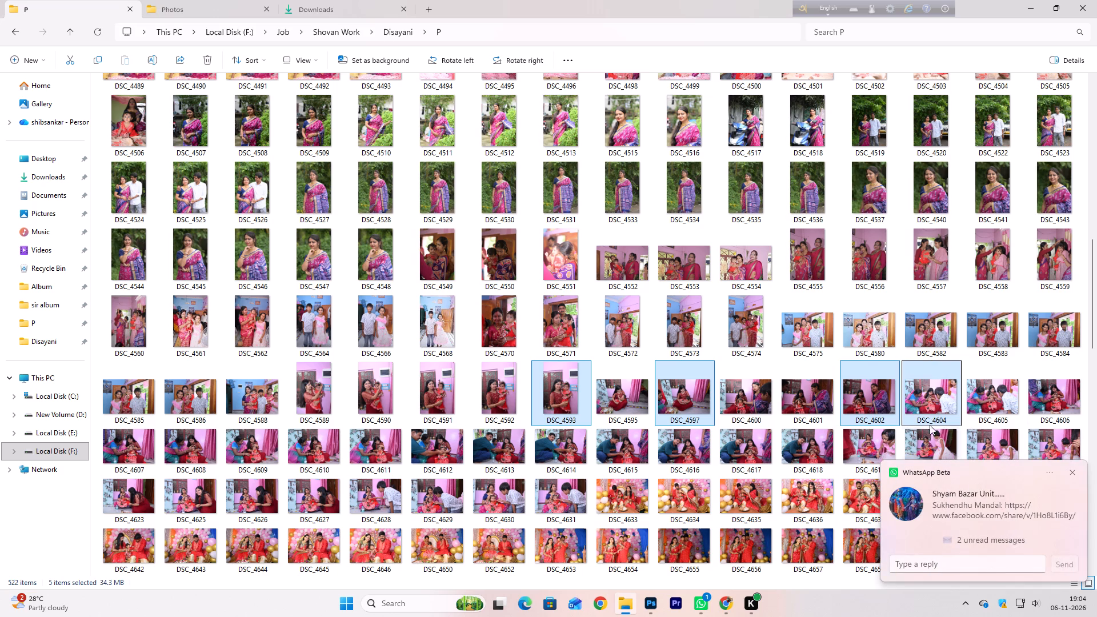
left_click(1071, 474)
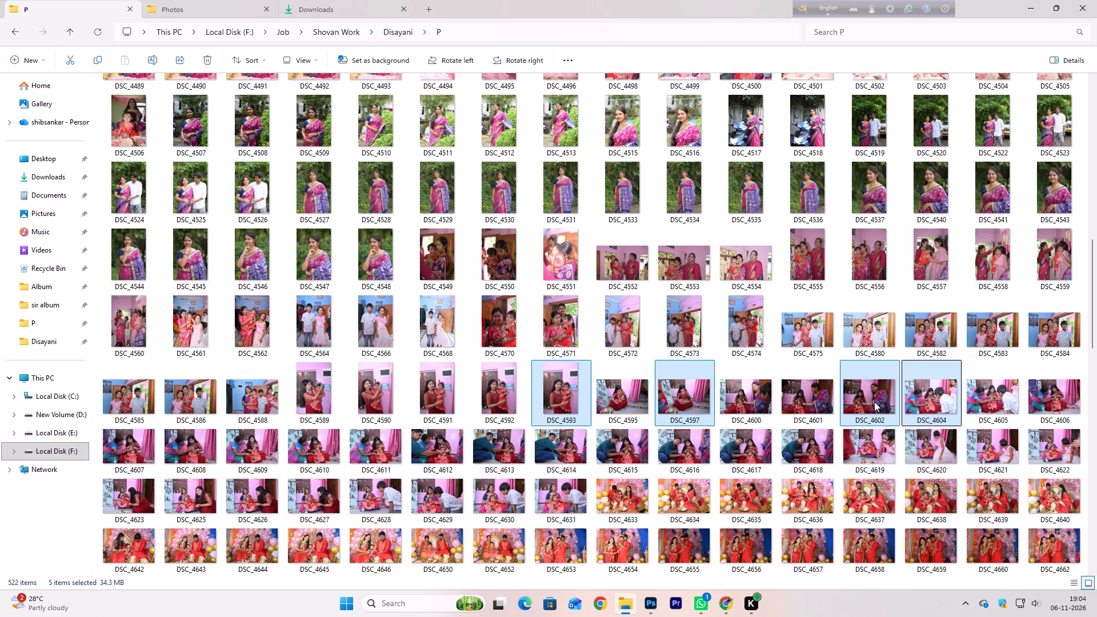
left_click_drag(874, 401, 652, 604)
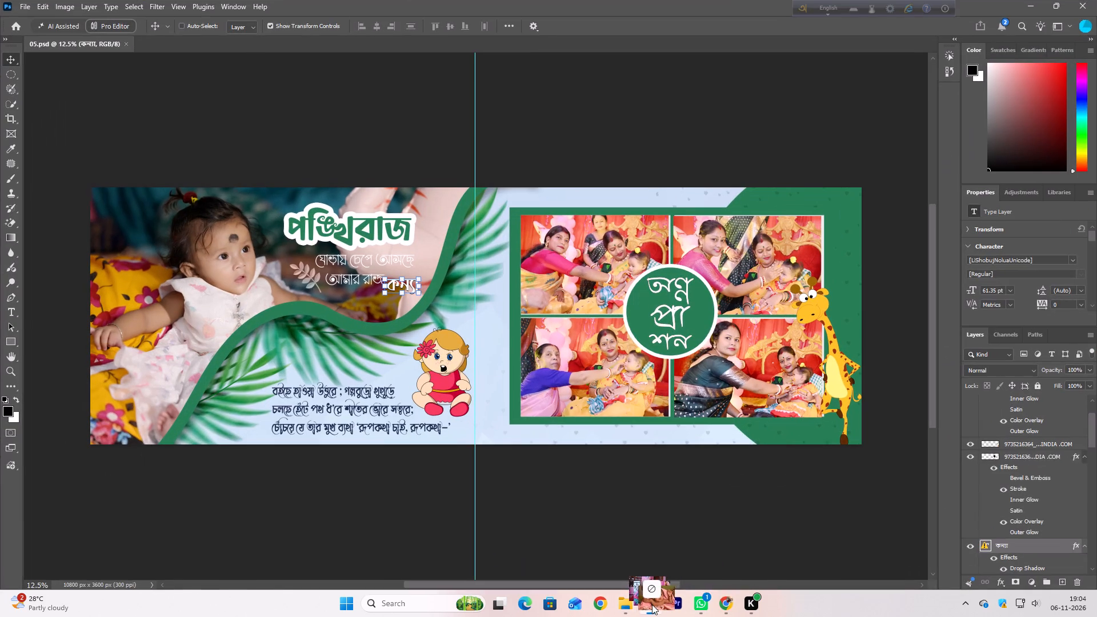
left_click_drag(652, 604, 1055, 507)
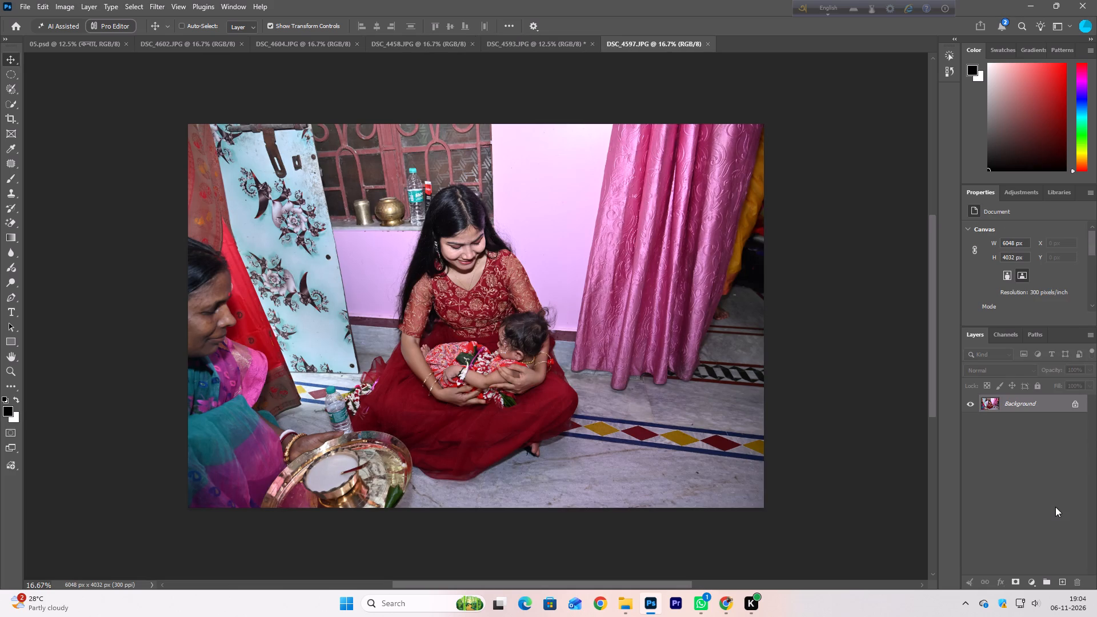
Brighten the DSC_4597 photo with one pass of the previously used Curves settings.
key("ctrl+alt+m")
key("ctrl+alt+Return")
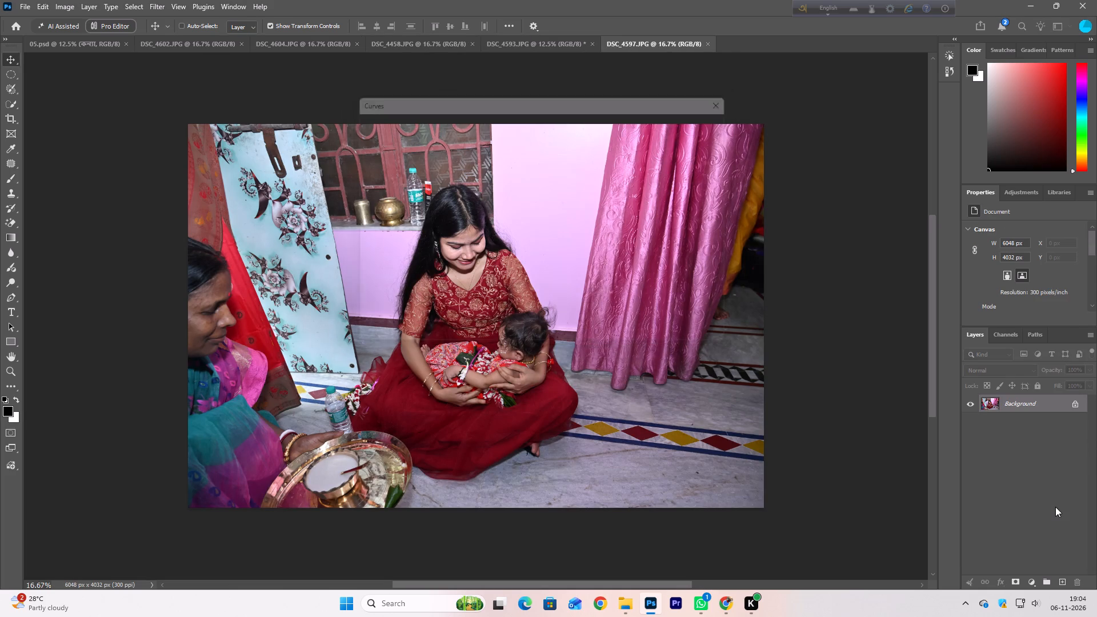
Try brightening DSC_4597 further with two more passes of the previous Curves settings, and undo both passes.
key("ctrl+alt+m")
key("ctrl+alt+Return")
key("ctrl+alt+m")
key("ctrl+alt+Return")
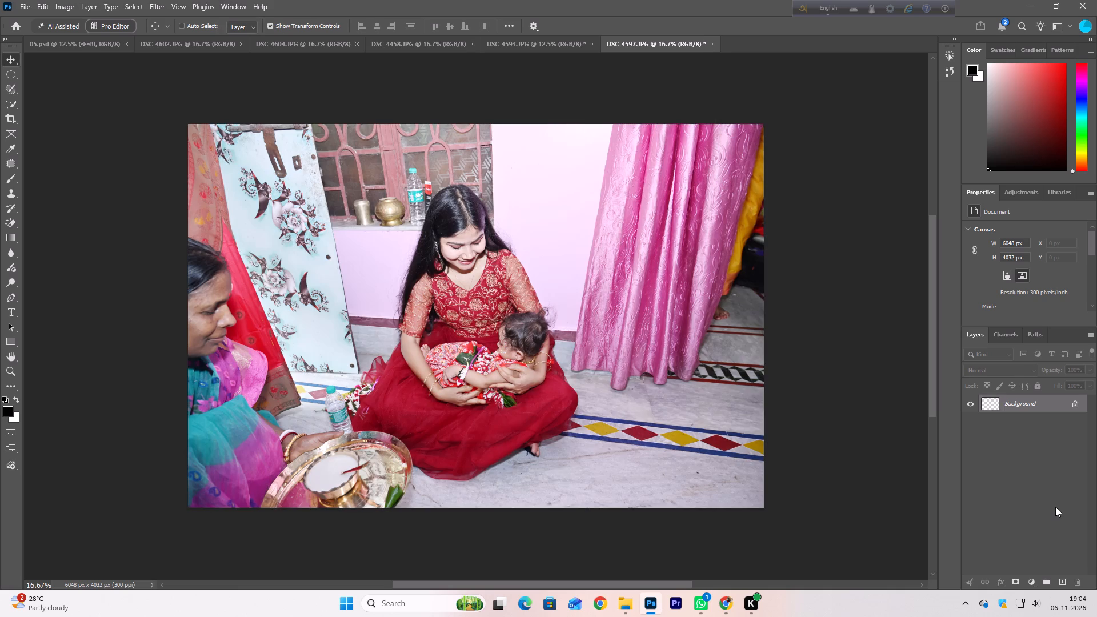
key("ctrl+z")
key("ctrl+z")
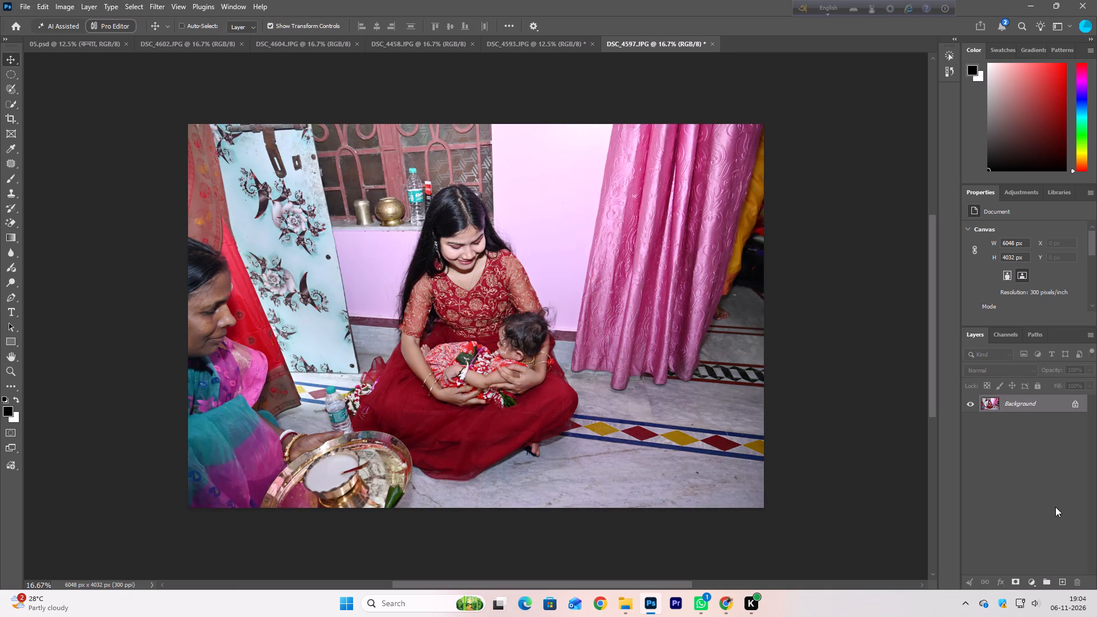
Brighten the DSC_4593 photo of the woman holding the baby with three passes of the previous Curves settings.
left_click(568, 52)
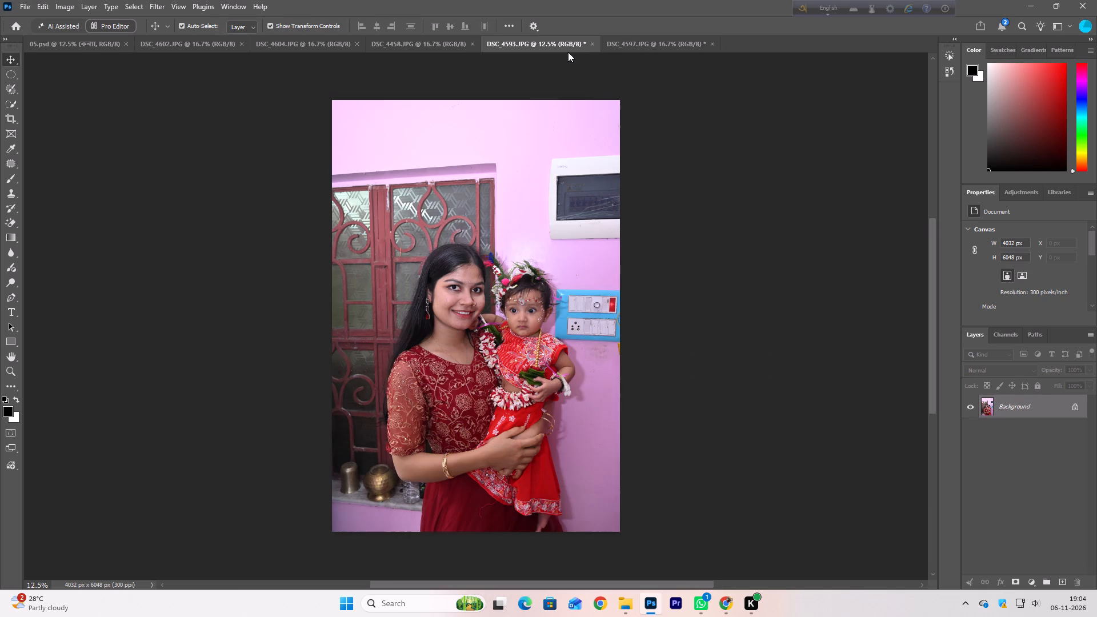
key("ctrl+alt+m")
key("ctrl+alt+Return")
key("ctrl+alt+m")
key("ctrl+alt+Return")
key("ctrl+alt+m")
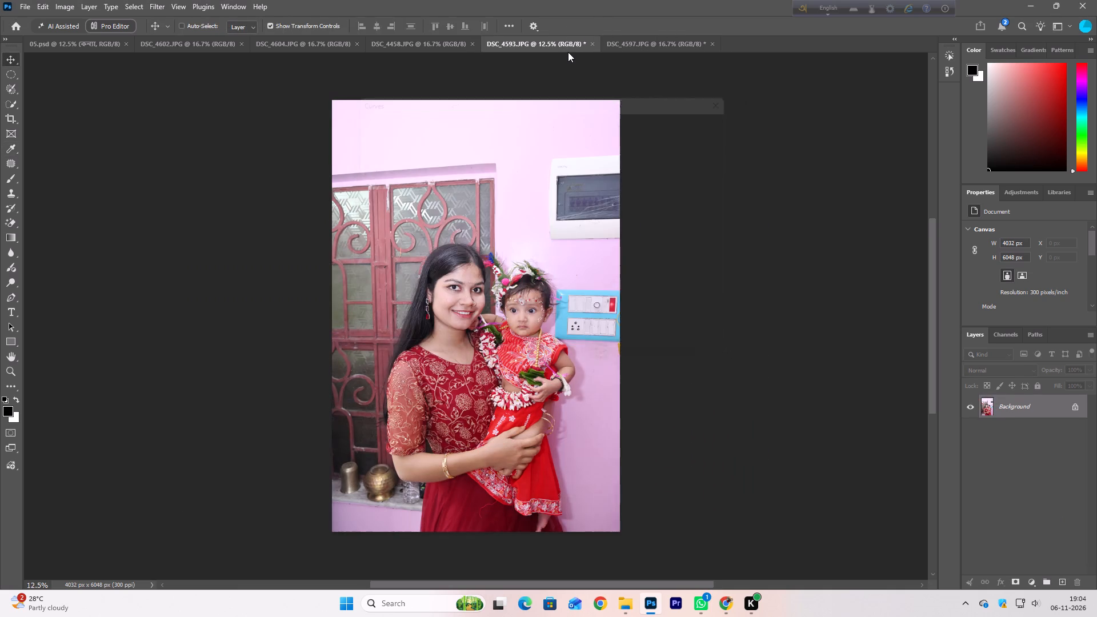
key("ctrl+alt+Return")
key("ctrl+alt+Return")
Brighten the DSC_4458 photo of the baby under the pink towel with three passes of the previous Curves settings.
left_click(408, 50)
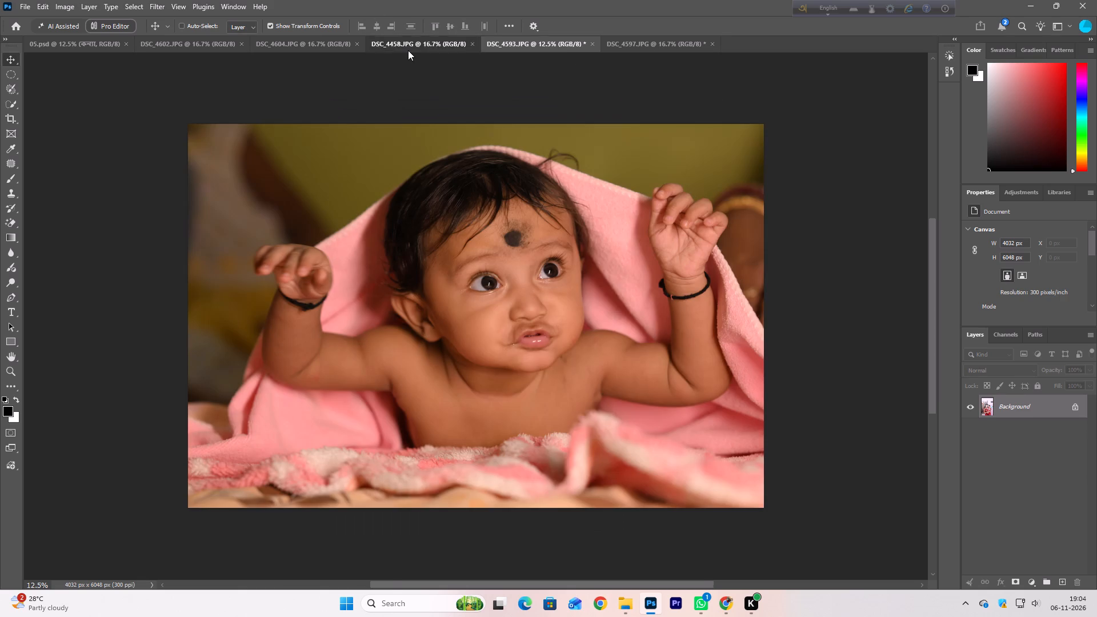
key("ctrl+alt+m")
key("ctrl+alt+Return")
key("ctrl+alt+m")
key("ctrl+alt+Return")
key("ctrl+alt+m")
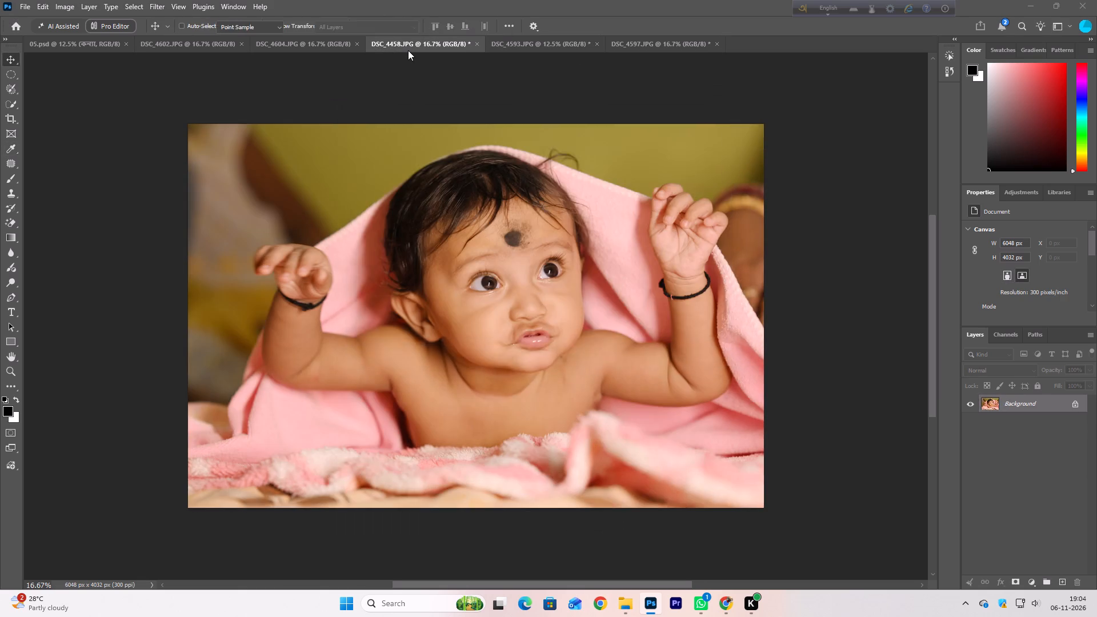
key("ctrl+alt+Return")
key("ctrl+alt+Return")
Cool DSC_4458 with repeated Color Balance passes, keeping midtones at Cyan to Red -14, Magenta to Green 0 and Yellow to Blue +14.
key("ctrl+alt+b")
key("ctrl+alt+Return")
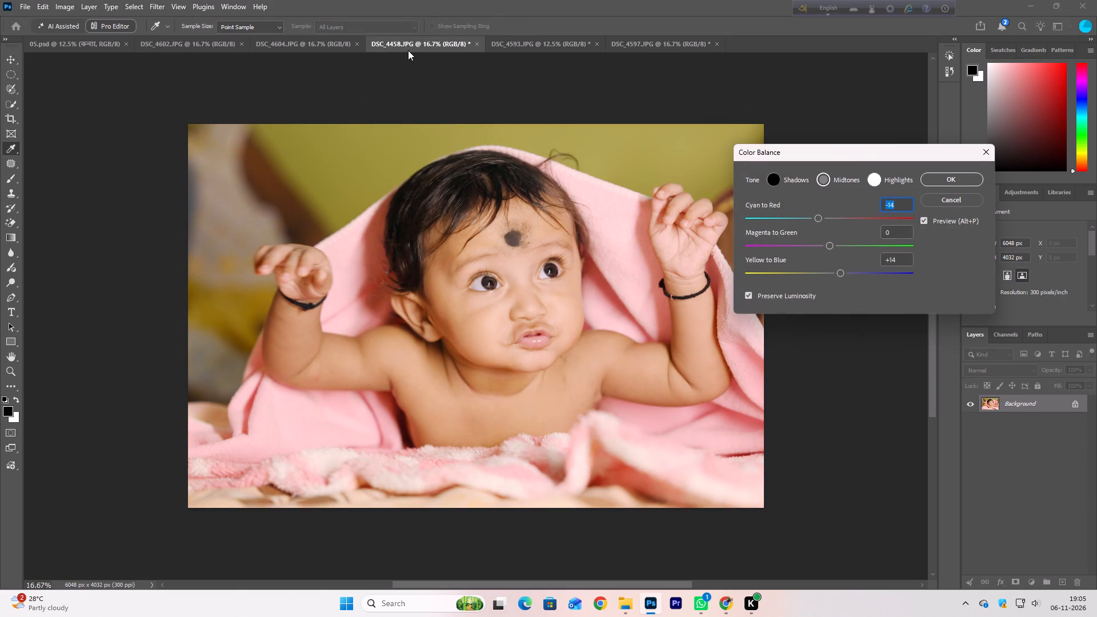
key("ctrl+alt+b")
key("Return")
key("Return")
key("ctrl+alt+b")
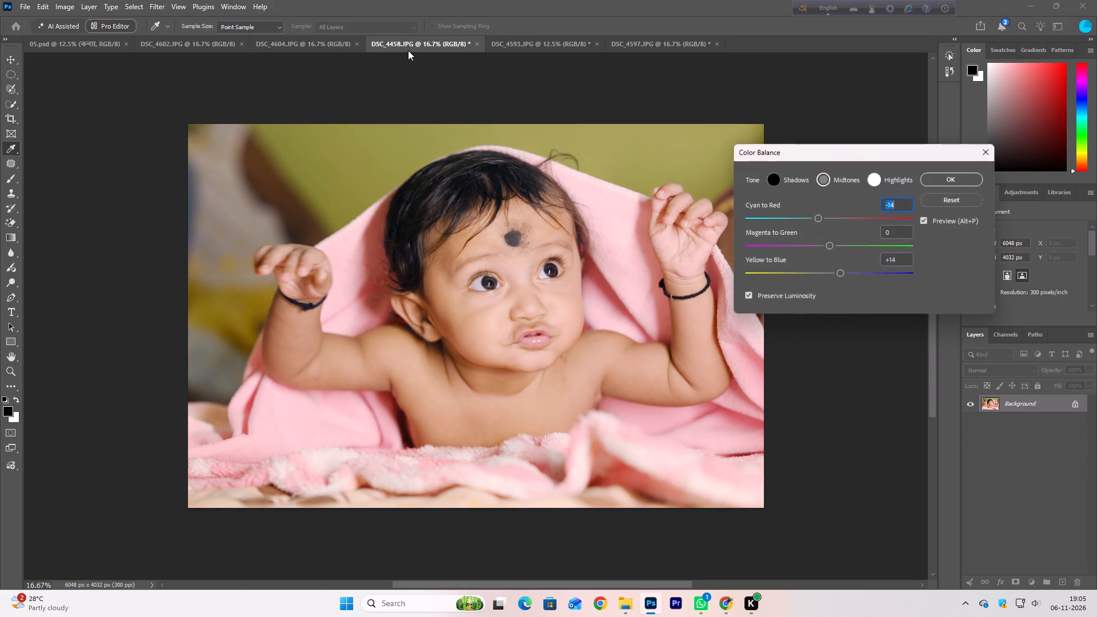
key("Return")
key("Return")
Brighten the DSC_4604 family feeding photo with two passes of the previous Curves settings.
left_click(302, 45)
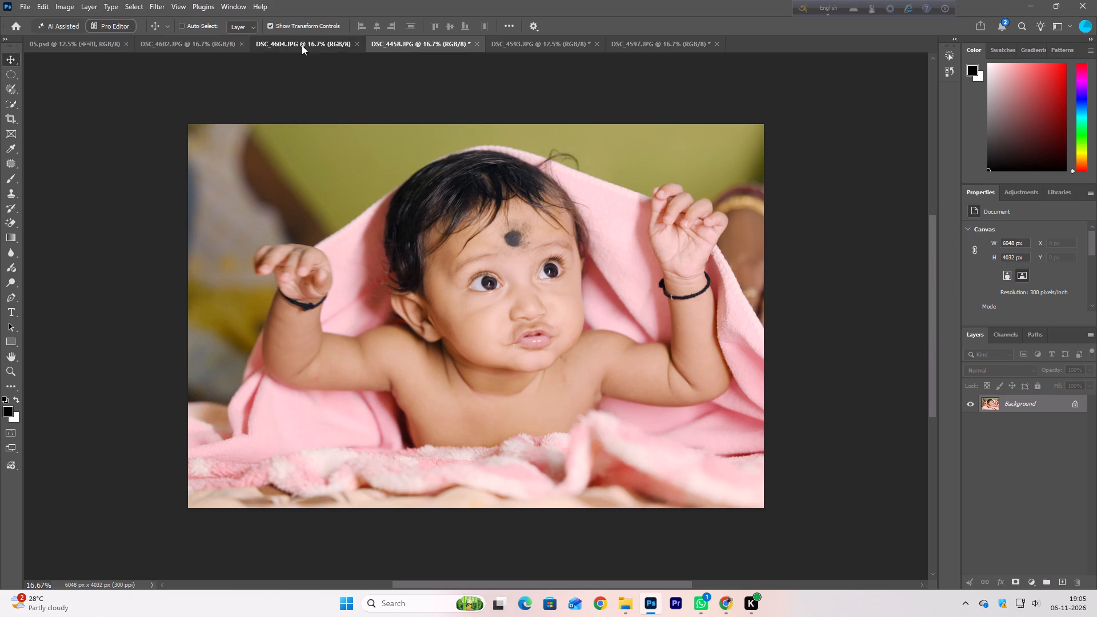
key("ctrl+alt+m")
key("ctrl+alt+Return")
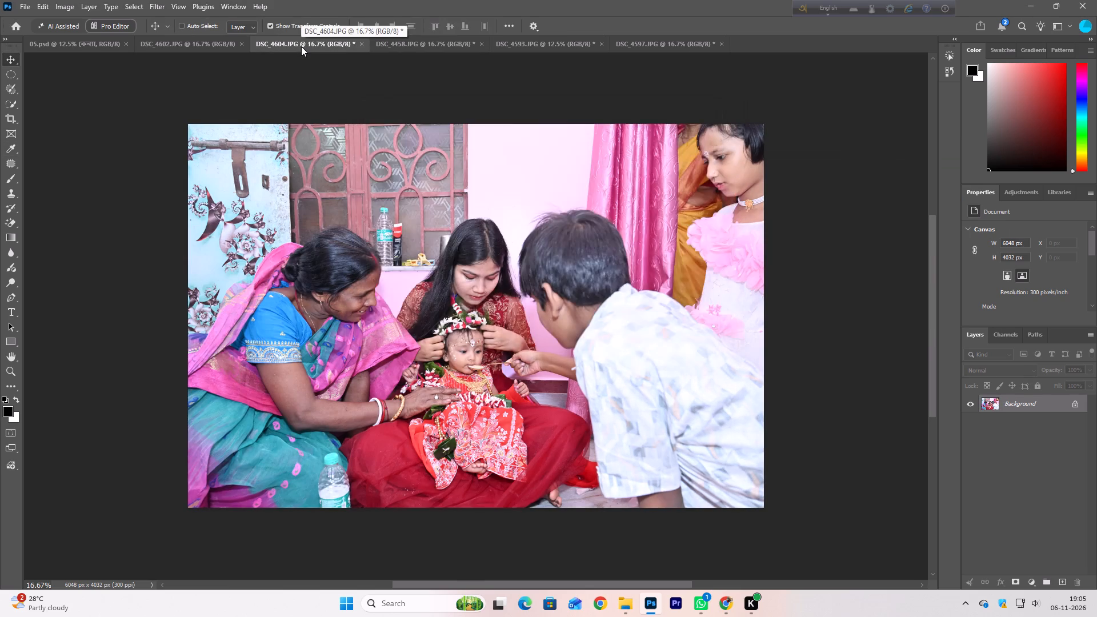
key("ctrl+alt+m")
key("ctrl+alt+Return")
Brighten the DSC_4602 photo of the seated women with the baby using six passes of the previous Curves settings.
left_click(202, 45)
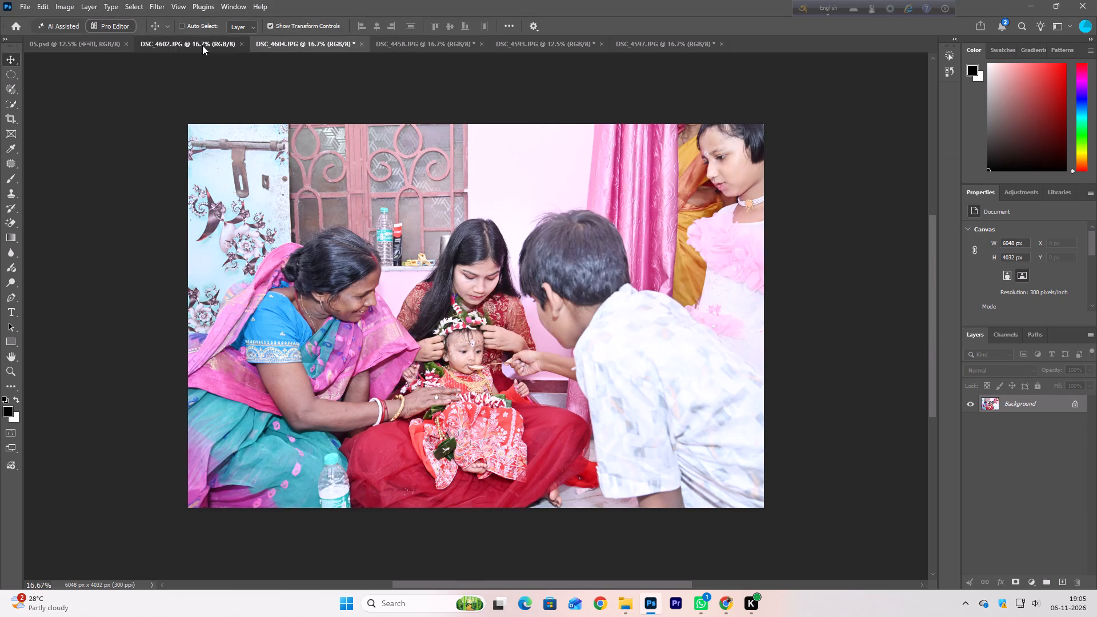
key("ctrl+alt+m")
key("ctrl+alt+Return")
key("ctrl+alt+m")
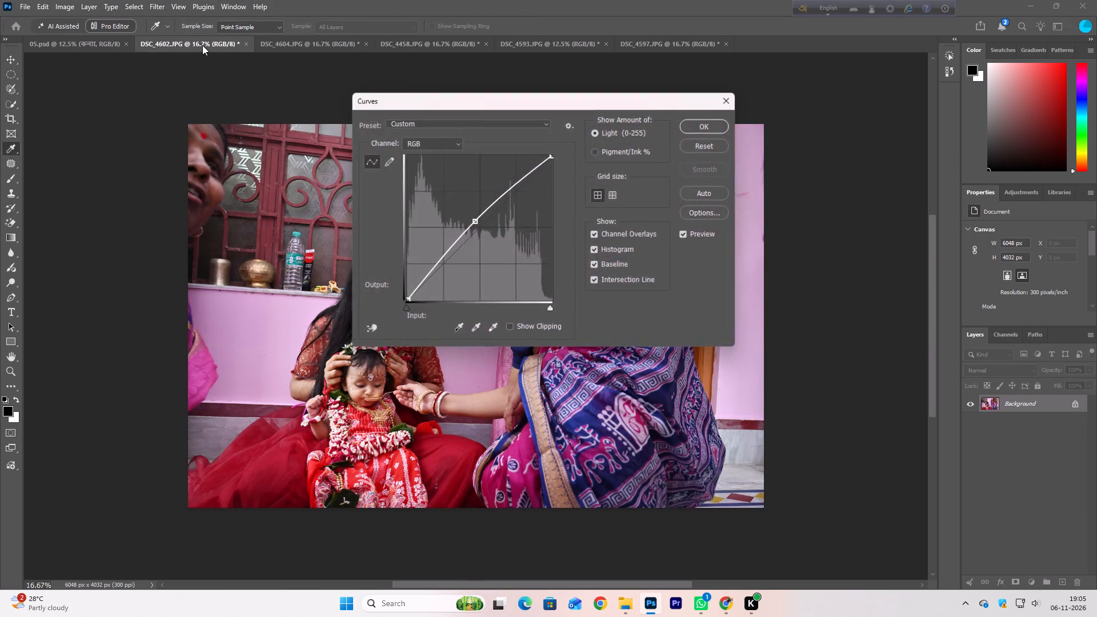
key("ctrl+alt+Return")
key("ctrl+alt+m")
key("ctrl+alt+Return")
key("ctrl+alt+m")
key("ctrl+alt+Return")
key("ctrl+alt+m")
key("ctrl+alt+Return")
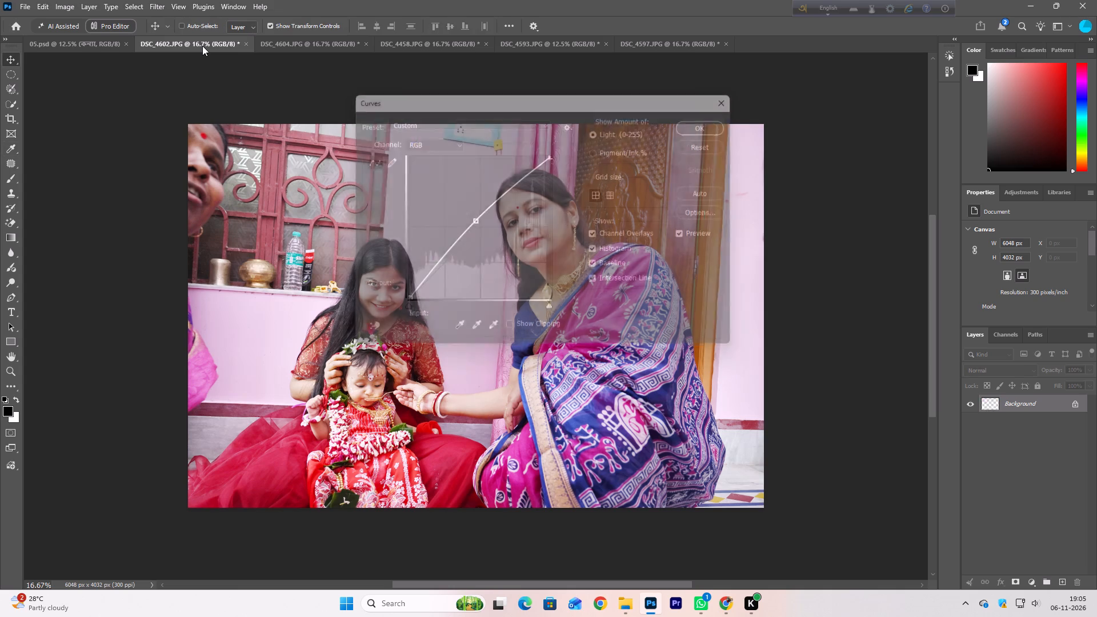
key("ctrl+alt+m")
key("Return")
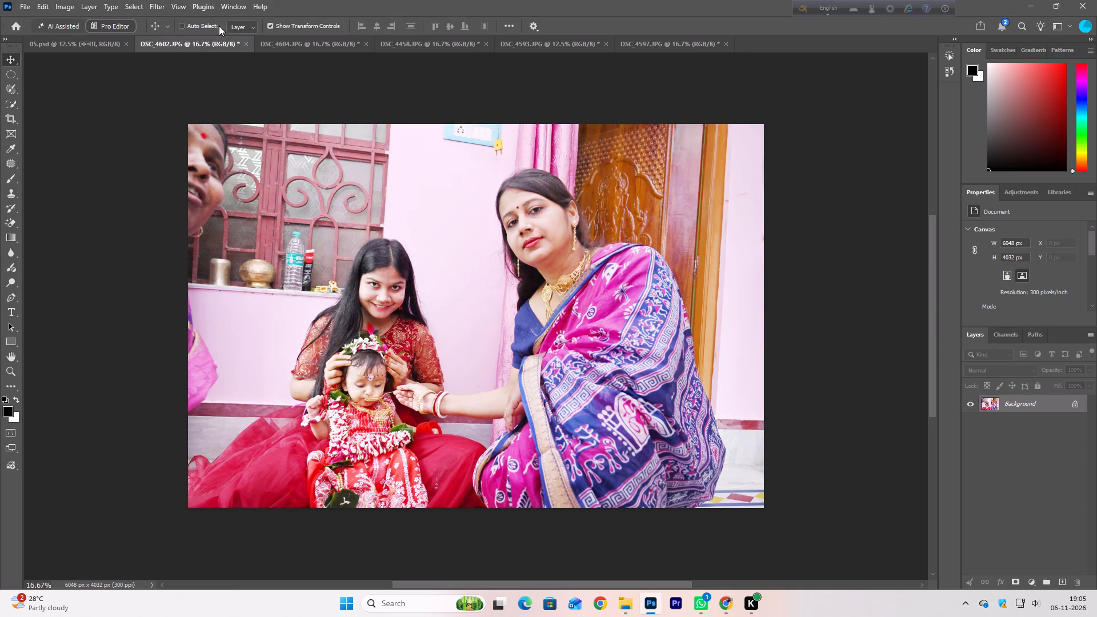
Bring the DSC_4458 photo into 05.psd above Layer 7, the large baby photo, and clip it to the wavy frame.
left_click(57, 39)
right_click(214, 279)
left_click(237, 288)
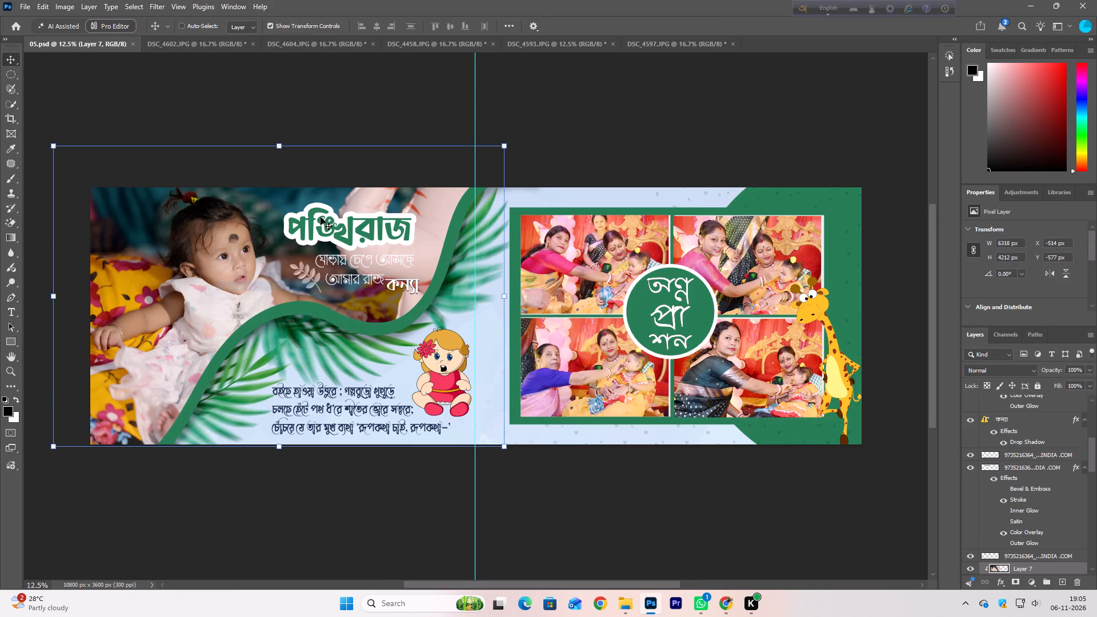
left_click(347, 50)
left_click(127, 48)
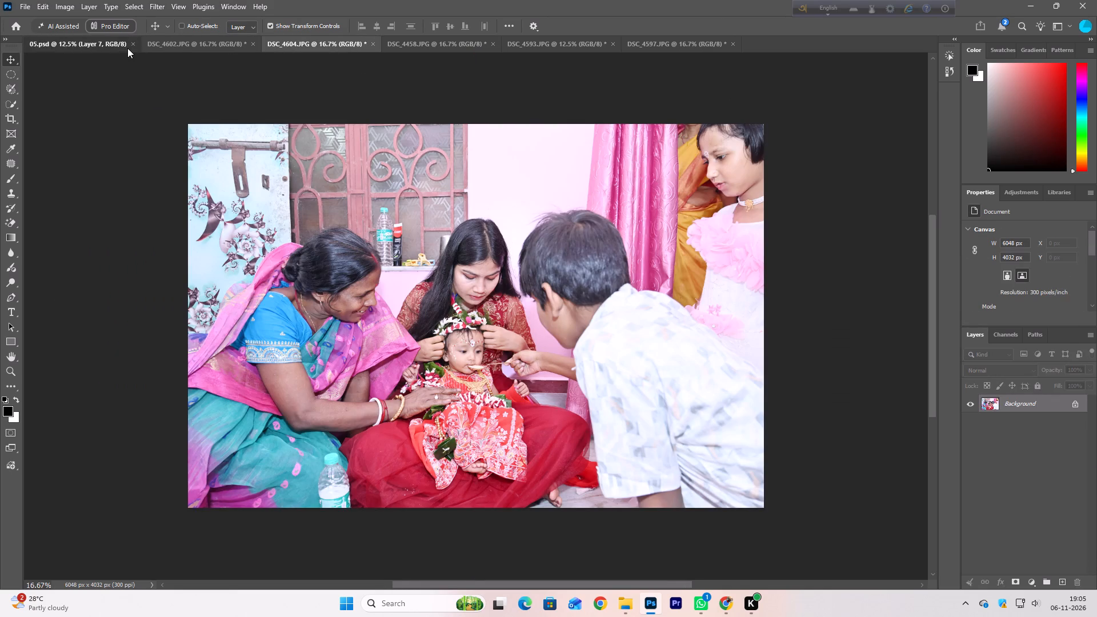
left_click(197, 49)
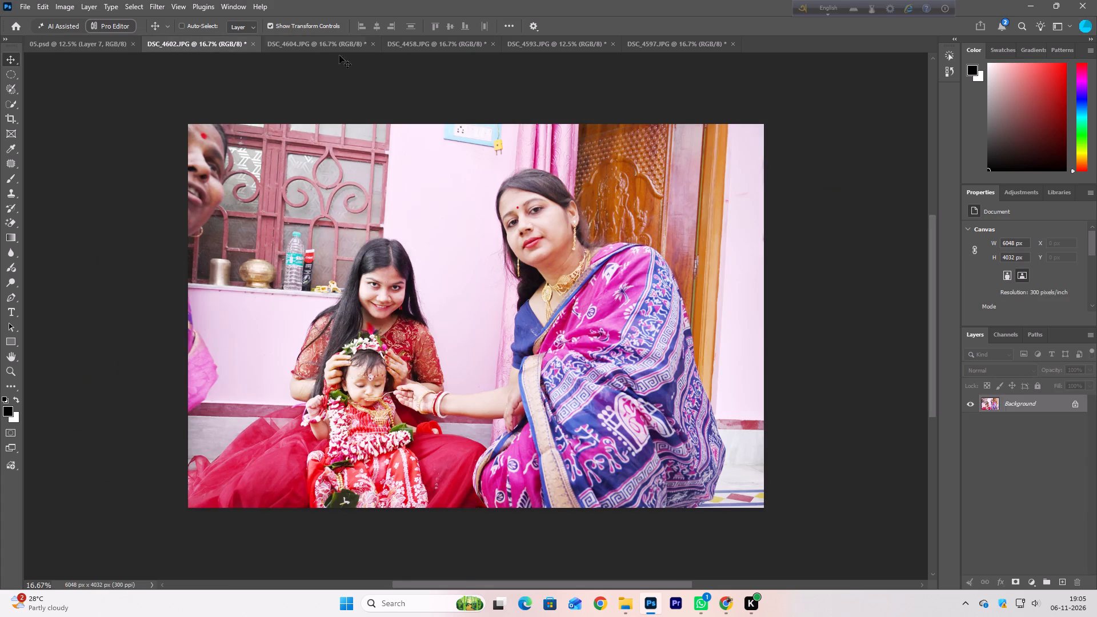
left_click(428, 56)
left_click(434, 46)
left_click_drag(501, 275, 218, 109)
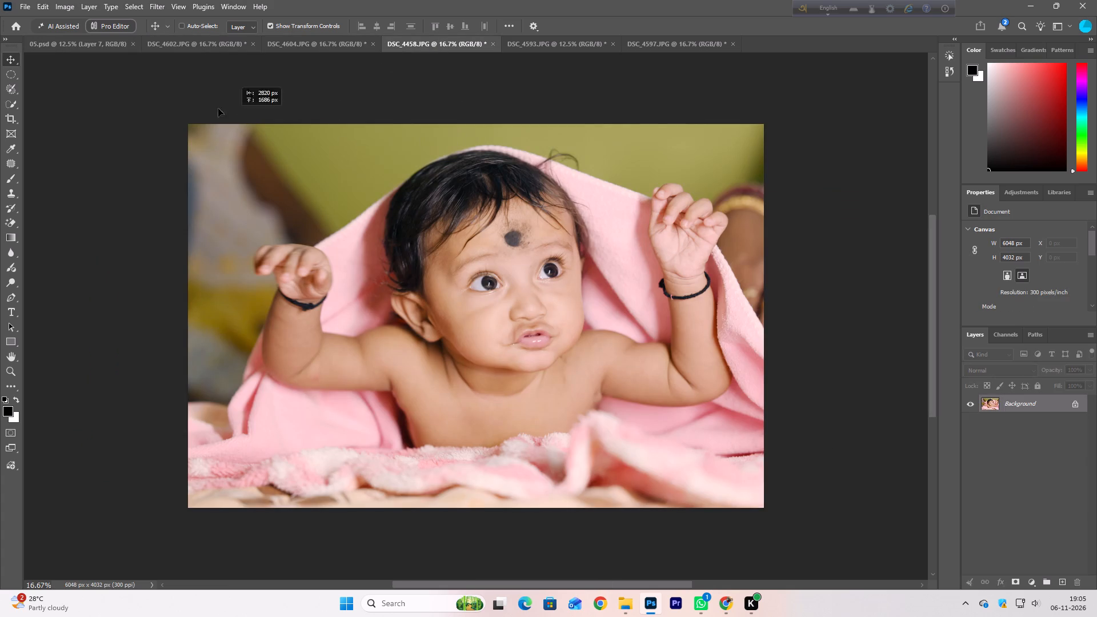
left_click_drag(218, 109, 222, 247)
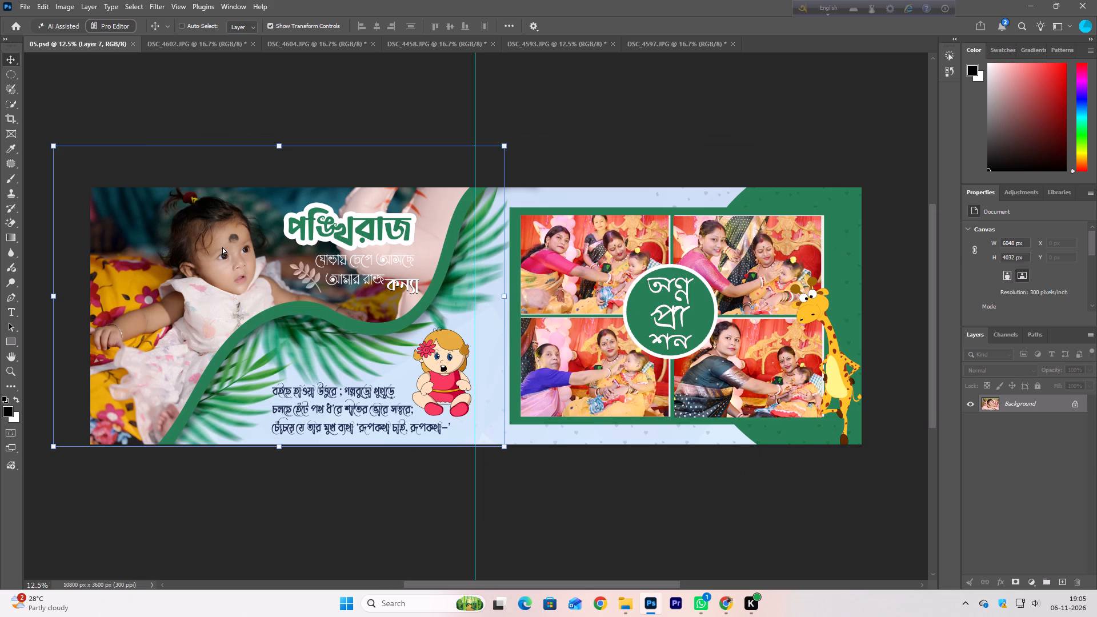
key("ctrl+alt+g")
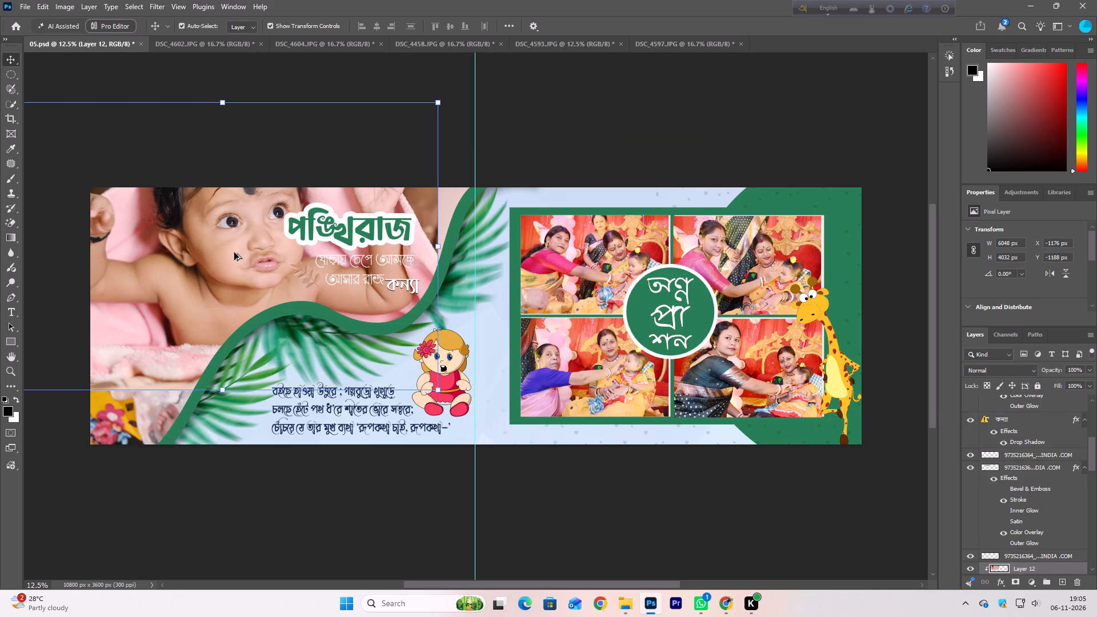
Scale the placed DSC_4458 photo to about 73%, tilt it counterclockwise roughly 13°, and position it in the wavy frame's left part.
left_click_drag(211, 250, 218, 295)
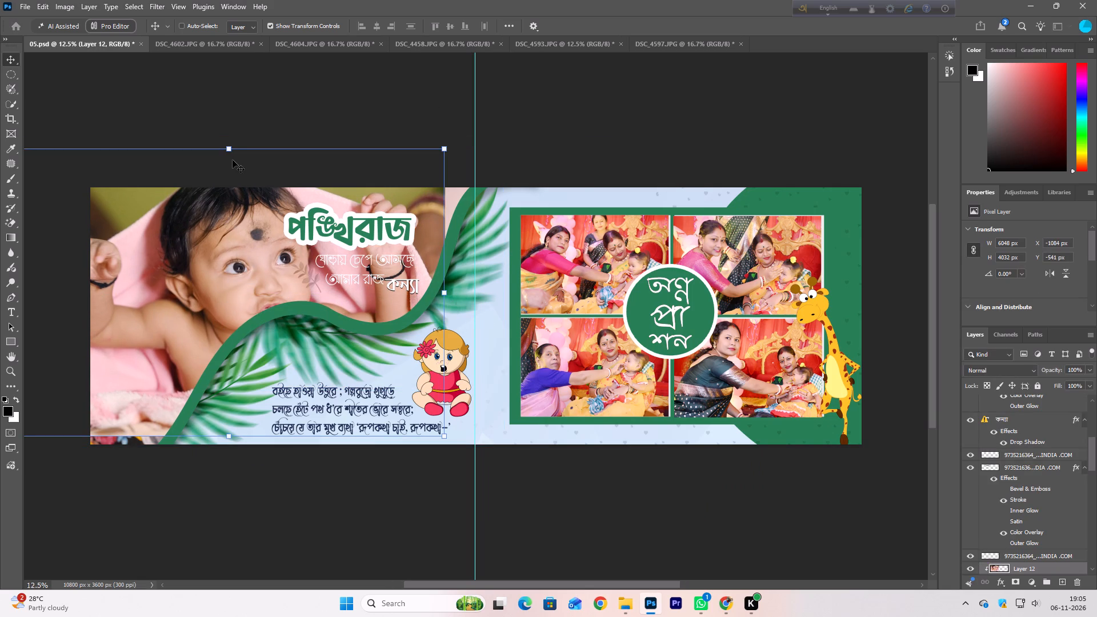
left_click_drag(230, 149, 221, 231)
left_click_drag(210, 257, 203, 215)
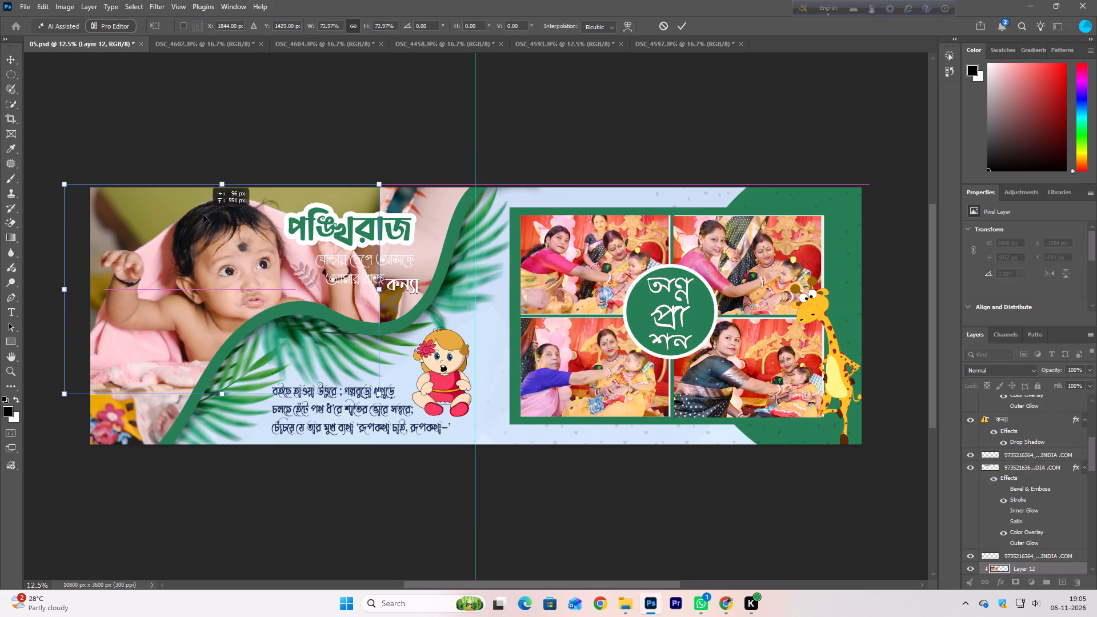
left_click_drag(203, 215, 195, 210)
left_click_drag(389, 287, 418, 237)
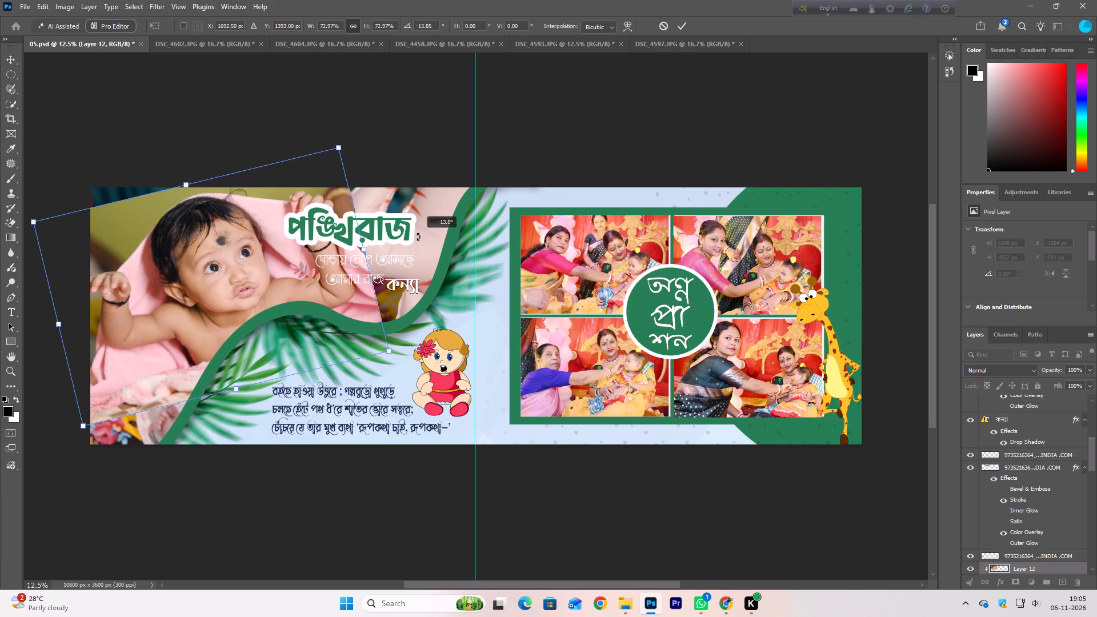
left_click_drag(418, 237, 415, 243)
double_click(201, 272)
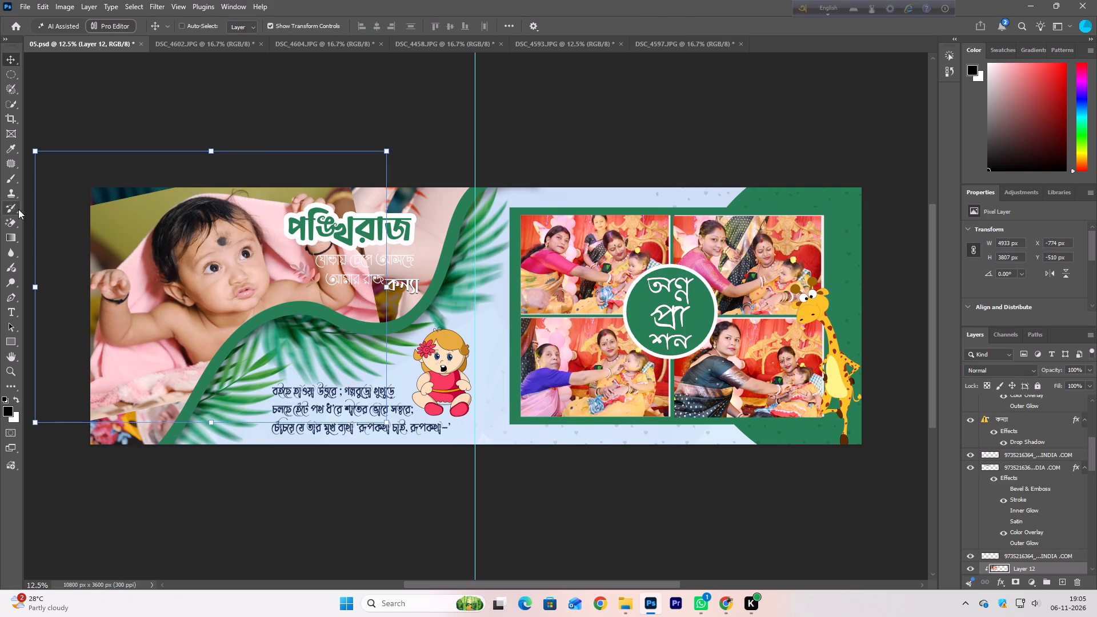
Content-Aware fill the uncovered wedge at the spread's top-left corner on Layer 12, including the leftover seam at its right end.
left_click(13, 166)
left_click_drag(179, 188, 150, 195)
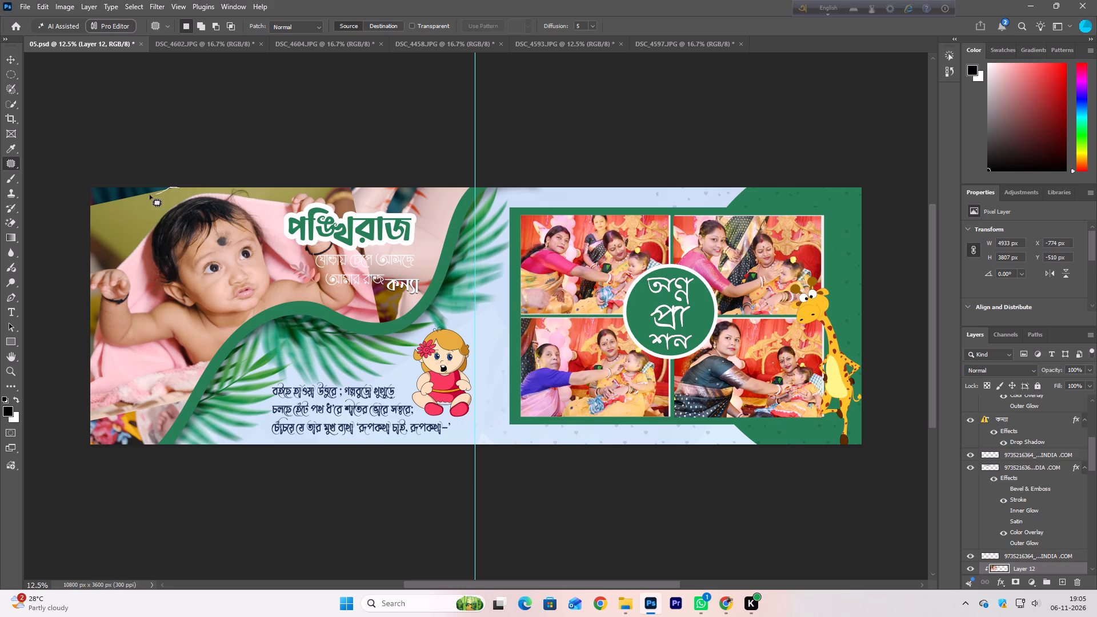
left_click_drag(150, 195, 180, 175)
key("shift+F5")
key("Return")
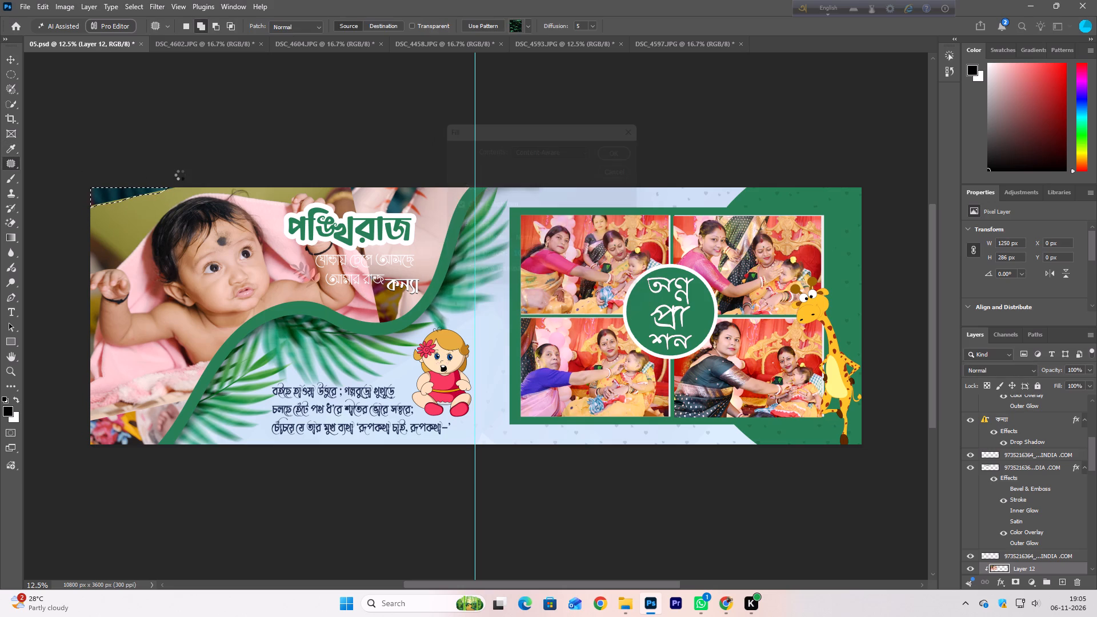
left_click(193, 186)
left_click_drag(184, 186, 164, 194)
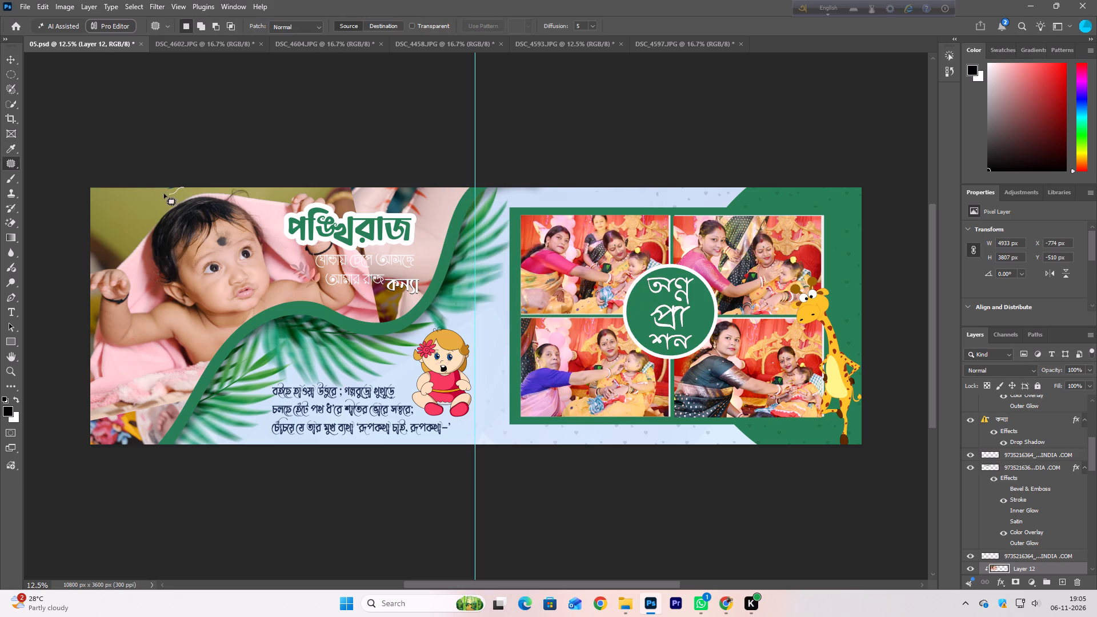
left_click_drag(164, 194, 166, 175)
key("shift+F5")
key("shift+Return")
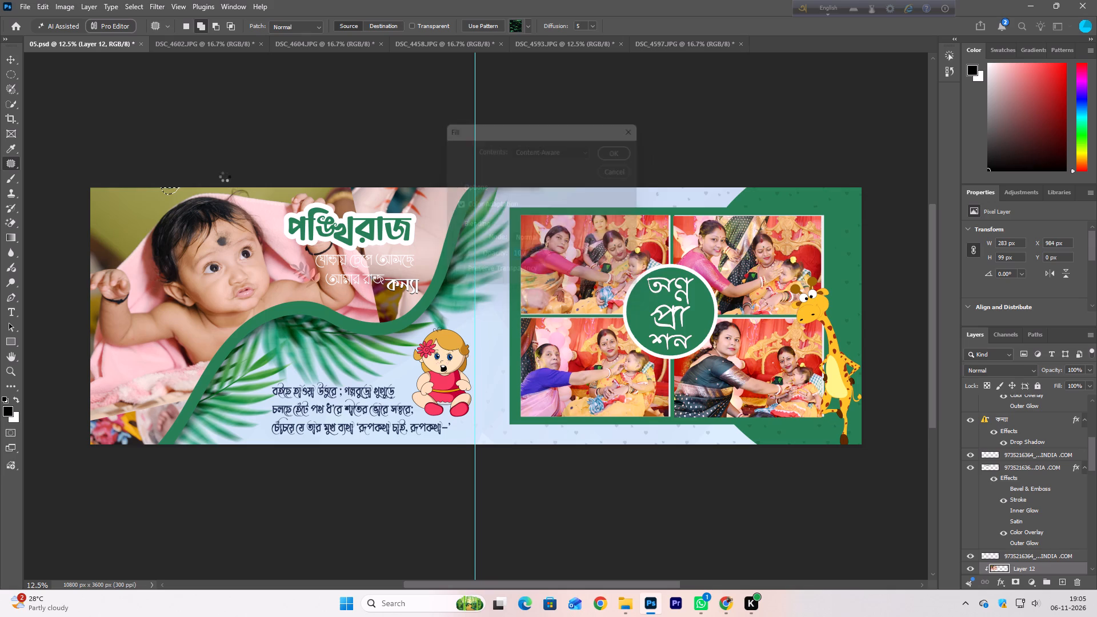
left_click(225, 177)
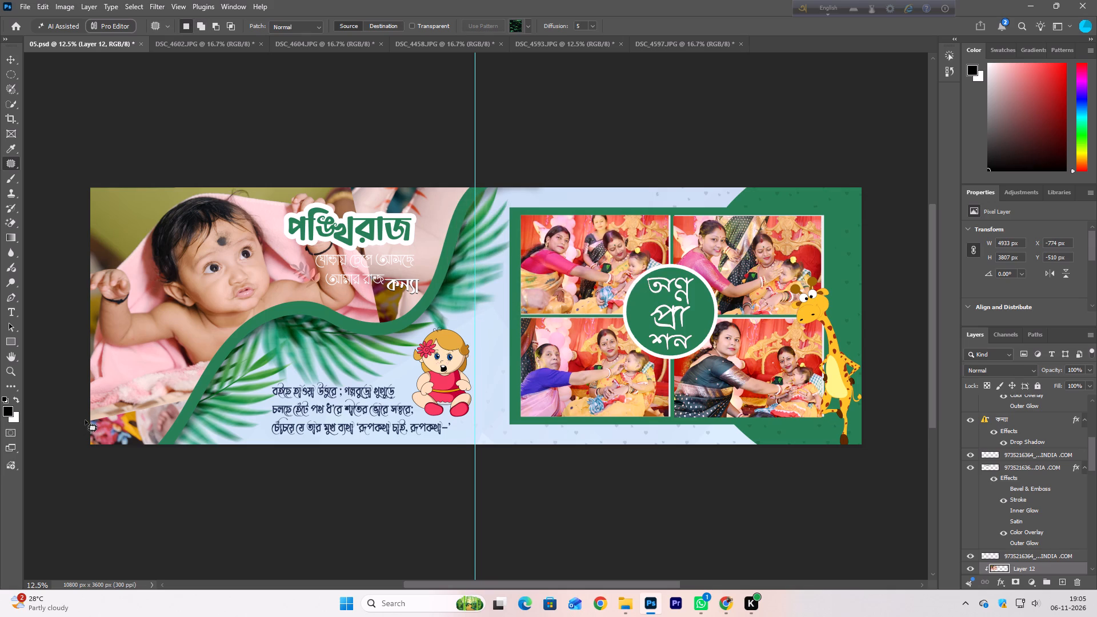
Content-Aware fill the uncovered area at the spread's bottom-left corner, below the DSC_4458 photo and up to the green wave.
left_click_drag(91, 420, 126, 416)
left_click(123, 415)
left_click_drag(90, 419, 191, 396)
left_click_drag(191, 396, 61, 443)
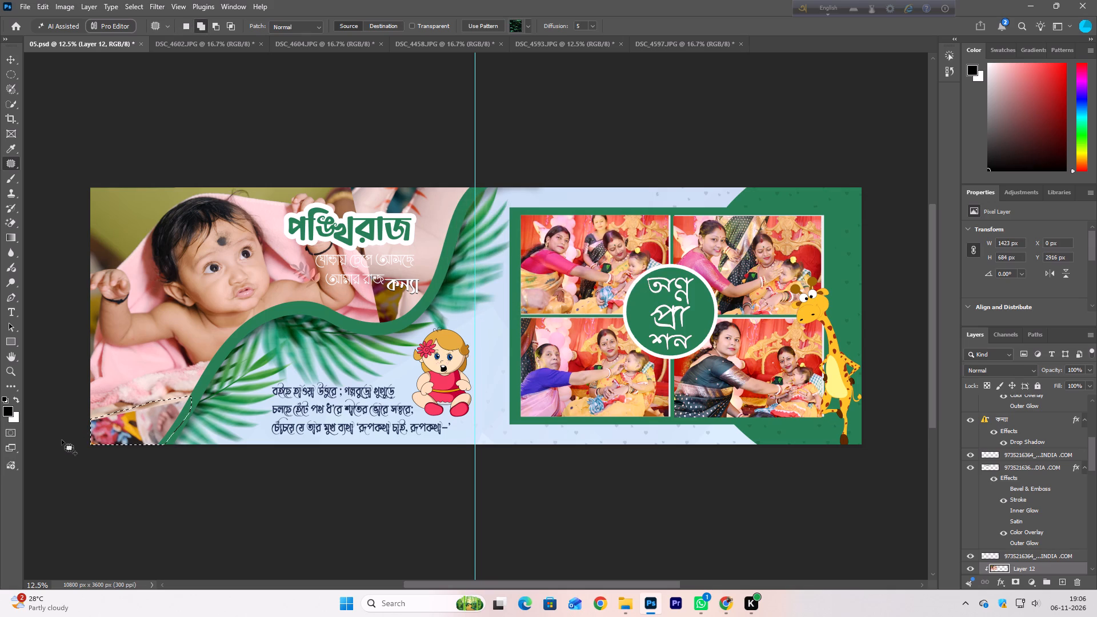
key("shift+F5")
key("shift+Return")
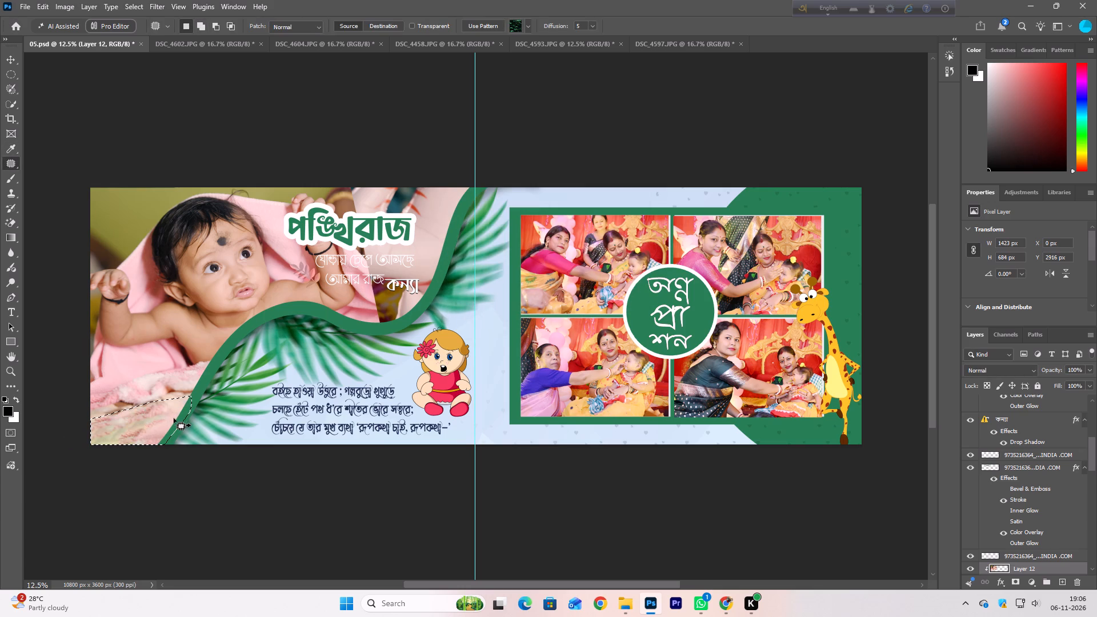
left_click(305, 323)
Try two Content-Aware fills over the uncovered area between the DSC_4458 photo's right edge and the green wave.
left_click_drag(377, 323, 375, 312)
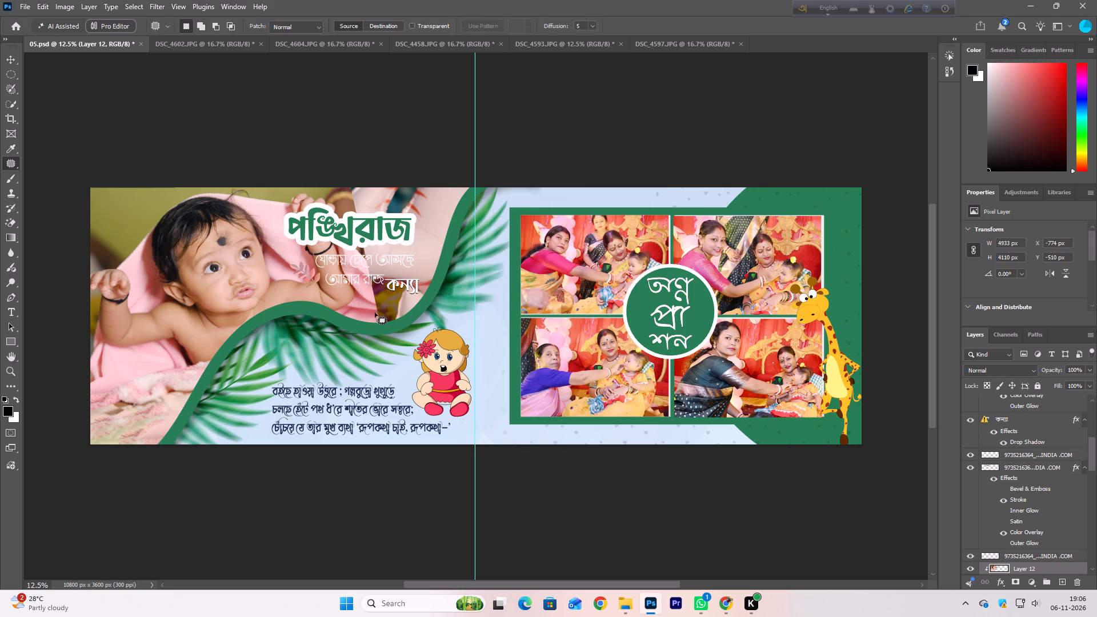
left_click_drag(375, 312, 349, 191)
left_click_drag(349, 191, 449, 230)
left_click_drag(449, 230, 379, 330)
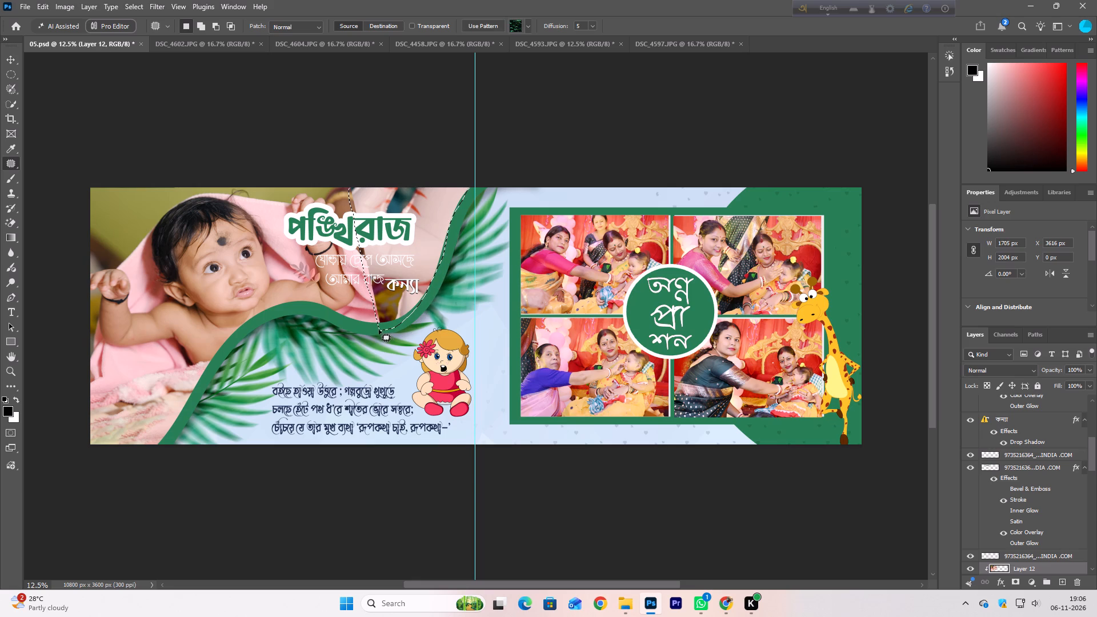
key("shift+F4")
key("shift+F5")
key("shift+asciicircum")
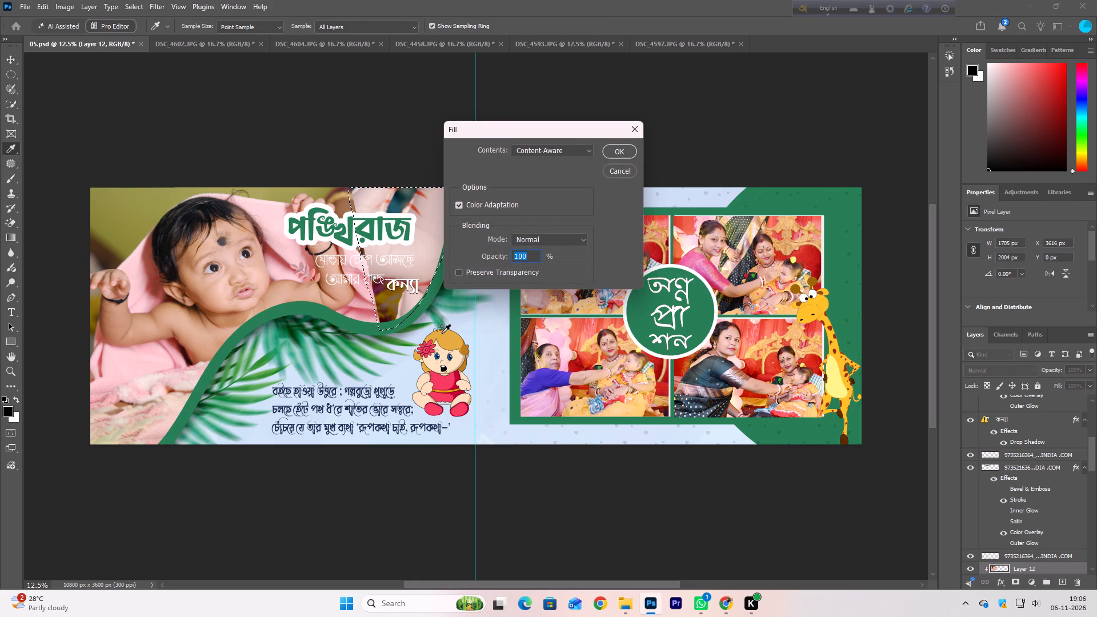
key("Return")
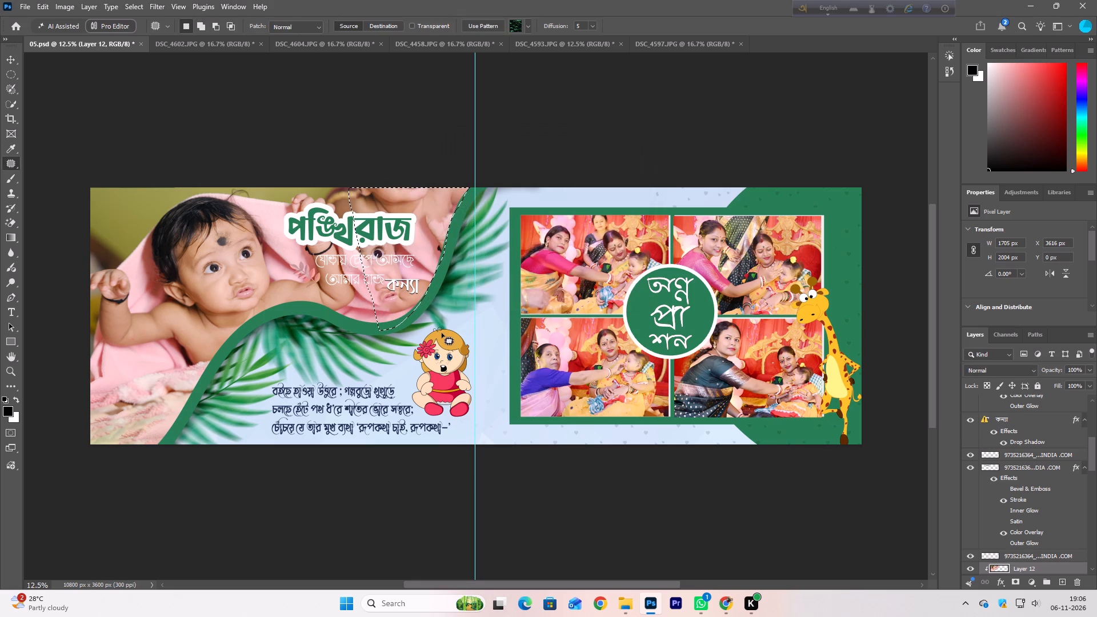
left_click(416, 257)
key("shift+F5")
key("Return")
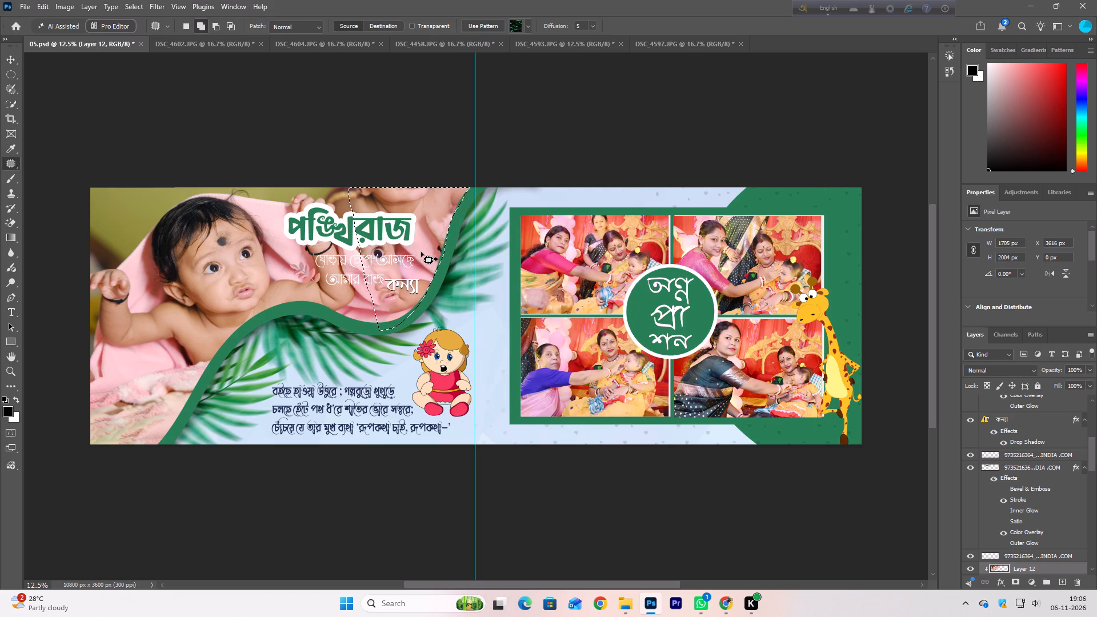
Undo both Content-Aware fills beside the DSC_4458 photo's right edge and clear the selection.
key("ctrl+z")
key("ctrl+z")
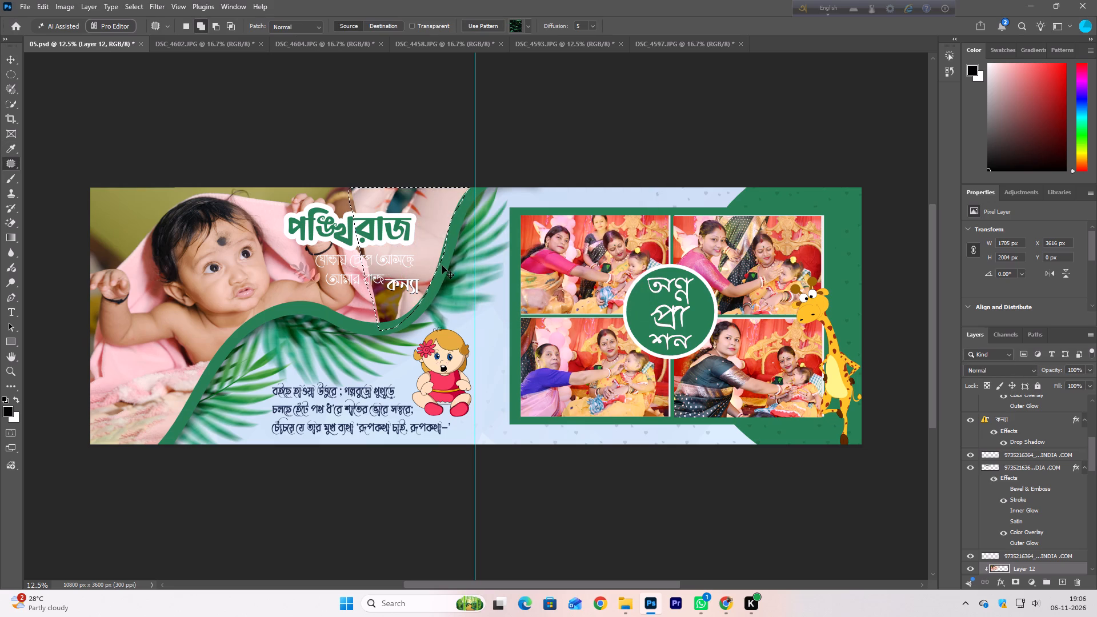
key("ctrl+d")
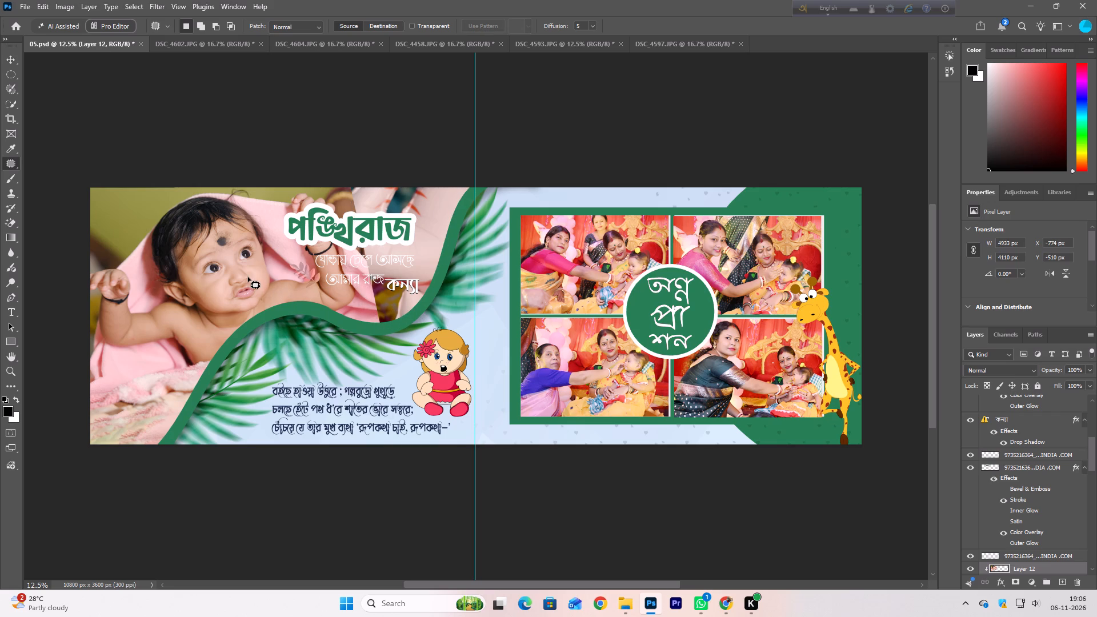
Duplicate Layer 12 and offset the copy up and to the right, to about X 31 px, Y -1119 px.
key("v")
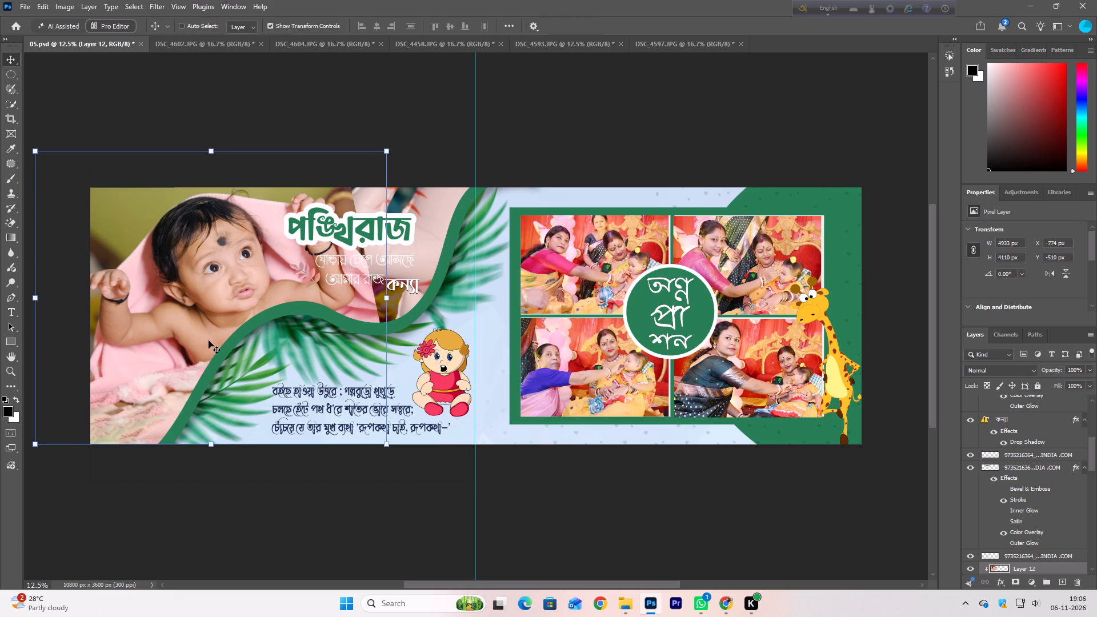
left_click_drag(203, 313, 213, 255, "alt")
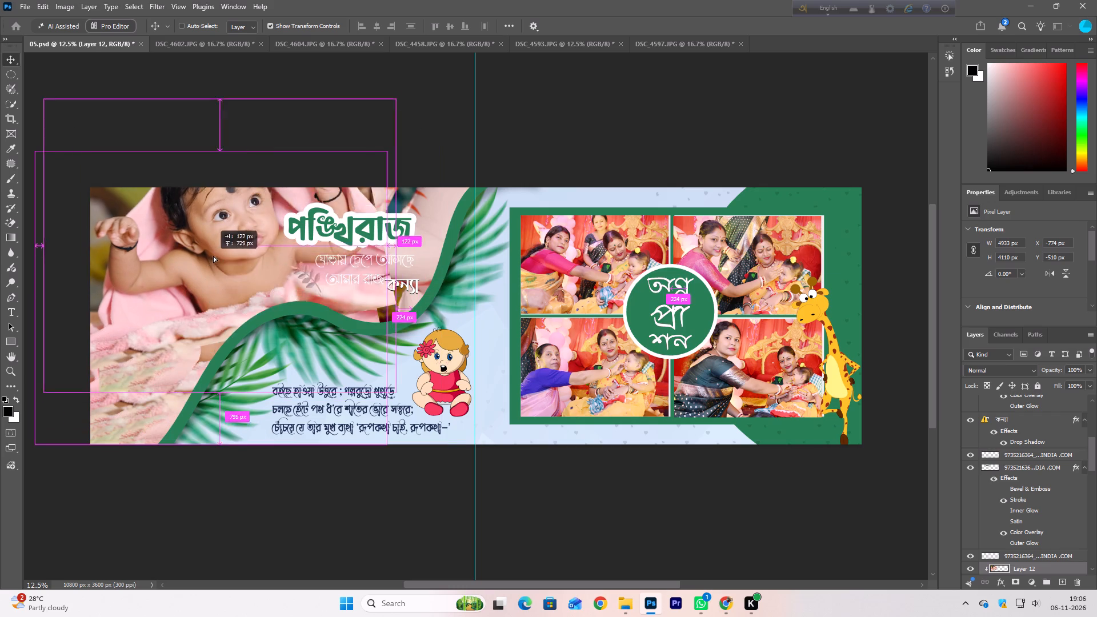
left_click_drag(213, 255, 248, 270, "alt")
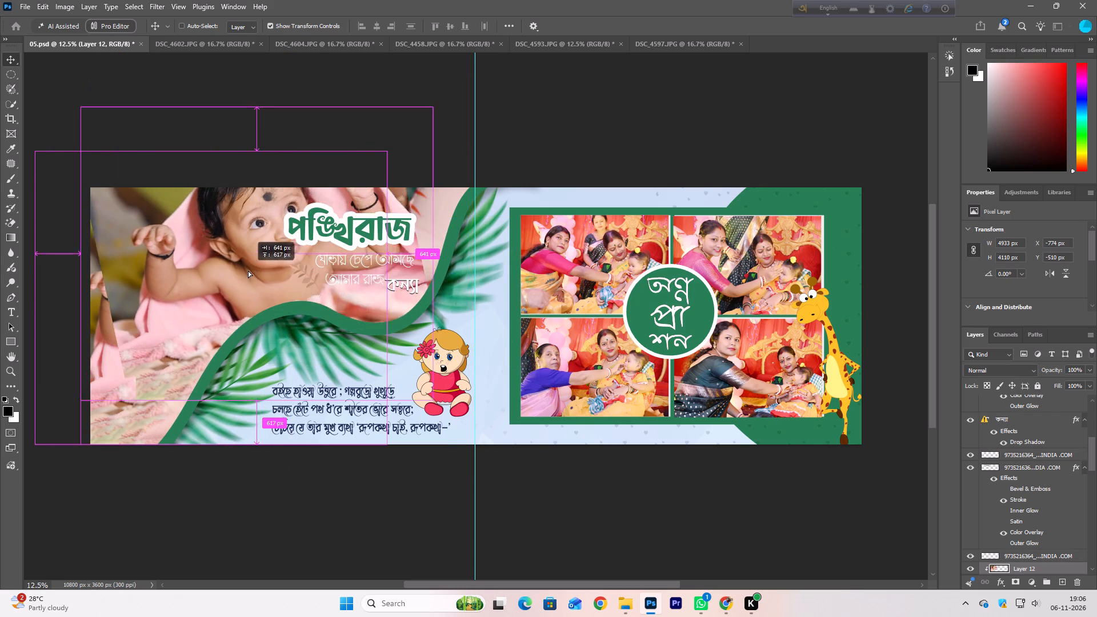
left_click_drag(248, 270, 261, 270, "alt")
Enlarge the Layer 12 copy to about 193% and shift it so its lower part covers the photo area above the green wave.
left_click_drag(90, 106, 0, 3)
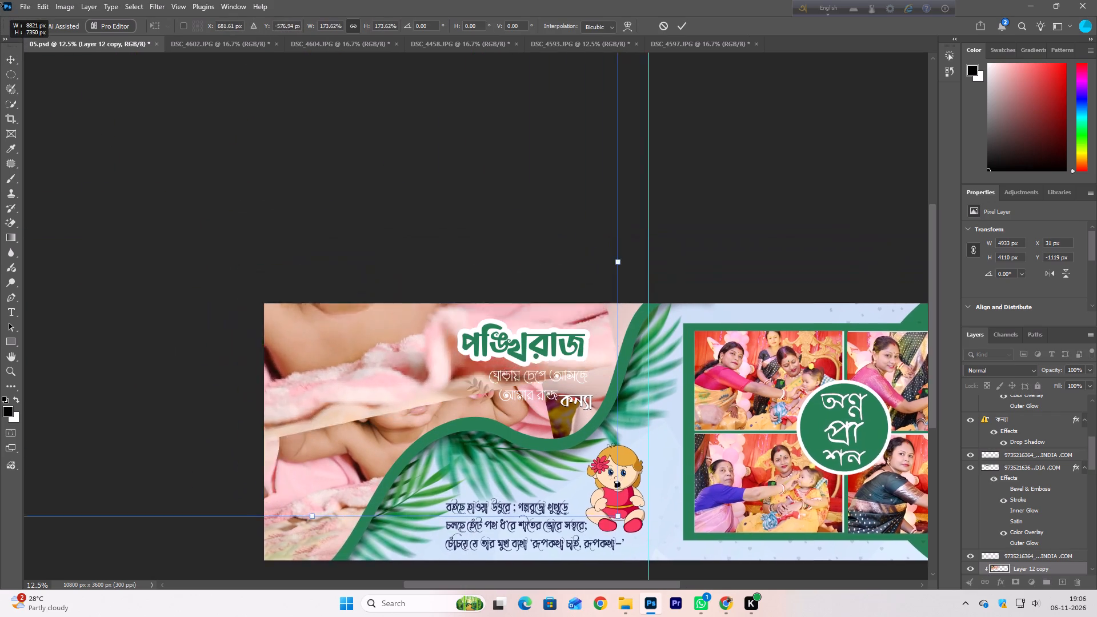
left_click_drag(0, 3, 0, 0)
scroll(545, 333, "down", 9)
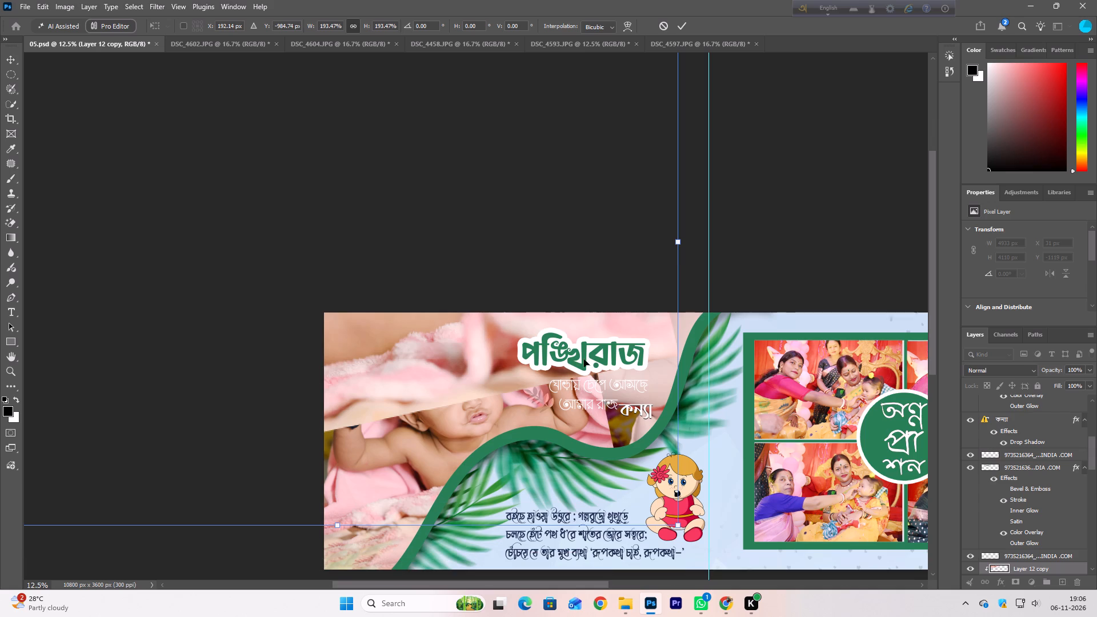
left_click_drag(483, 359, 536, 412)
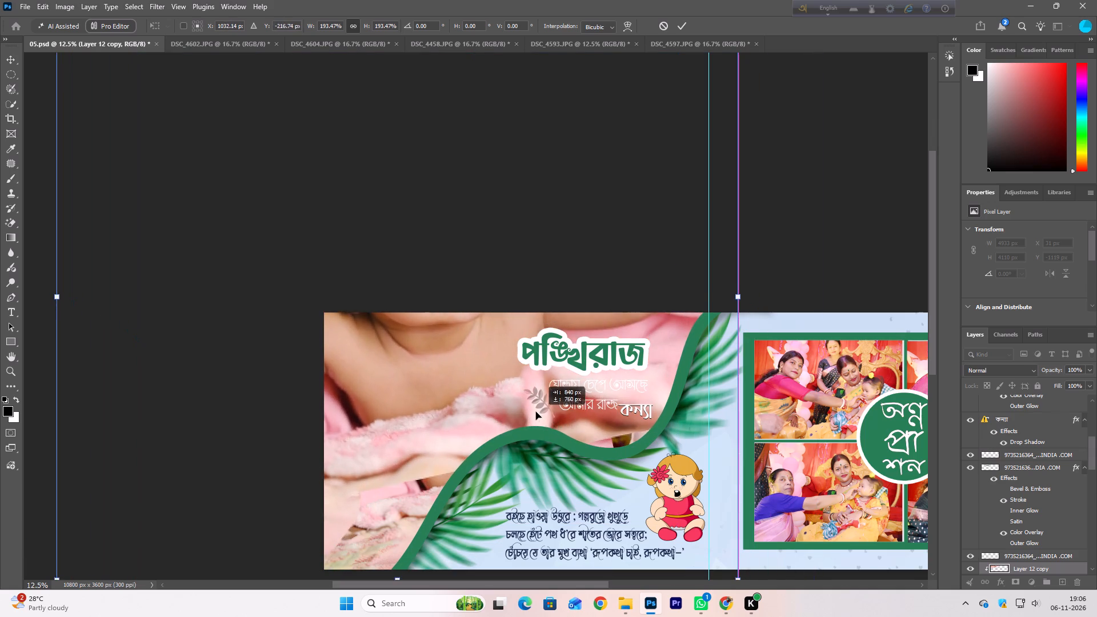
left_click_drag(536, 412, 523, 428)
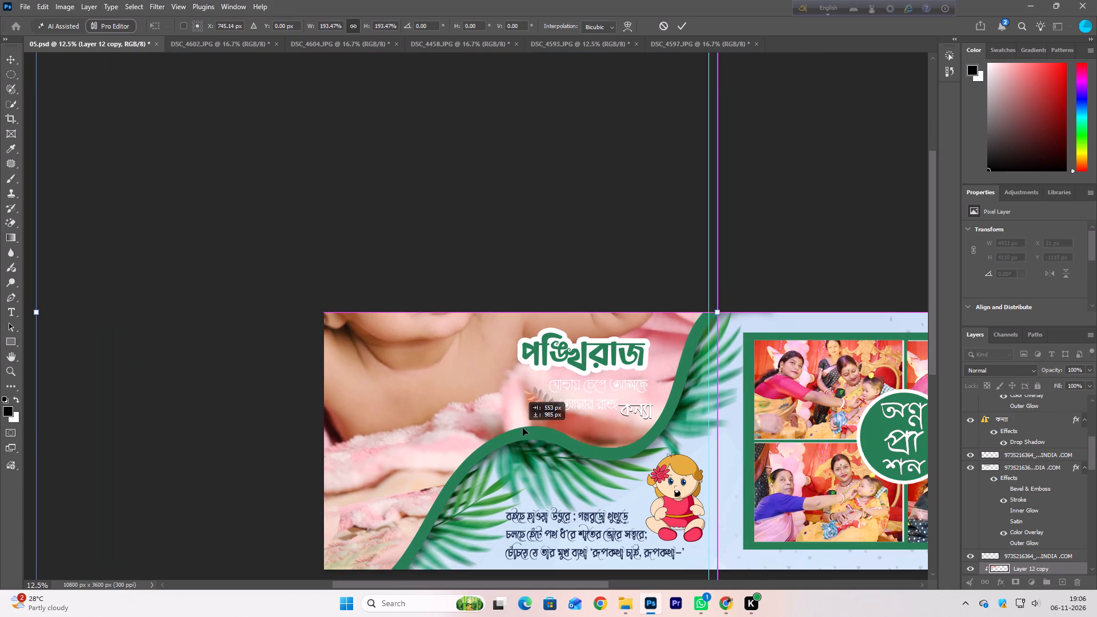
left_click_drag(523, 428, 528, 427)
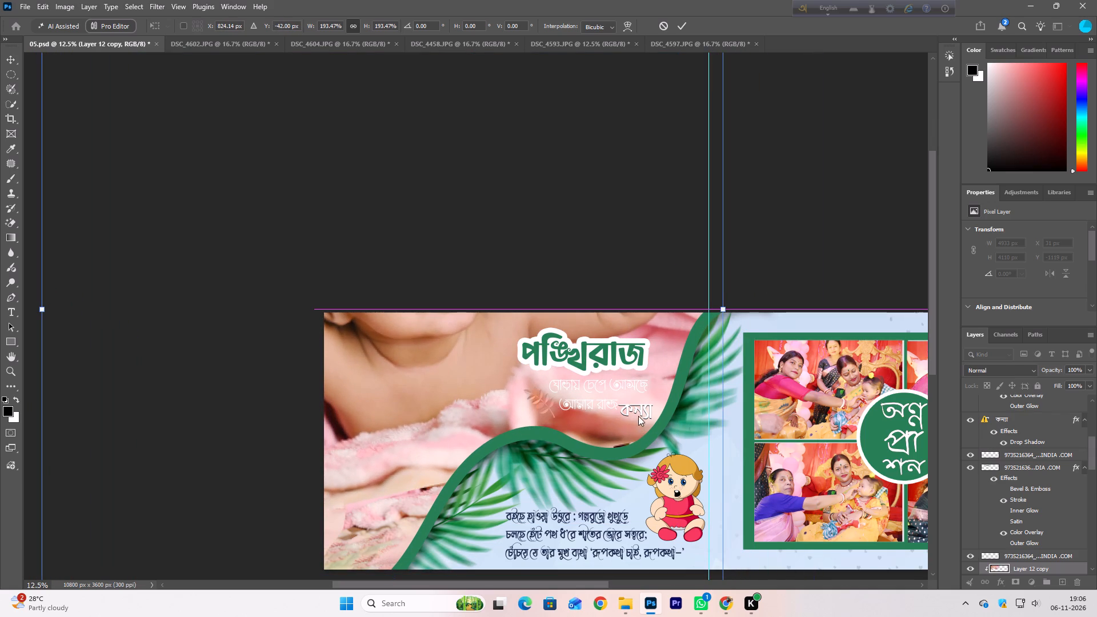
key("space")
key("space")
key("space")
key("space")
key("space")
key("space")
key("space")
key("space")
left_click_drag(658, 407, 517, 345)
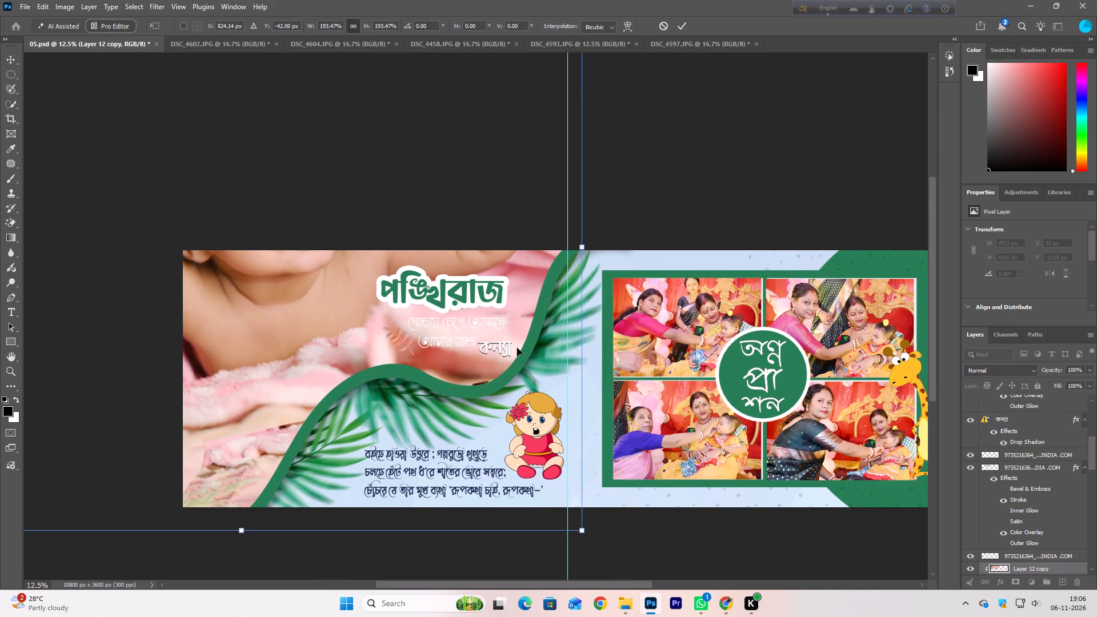
key("ctrl+bracketleft")
double_click(375, 314)
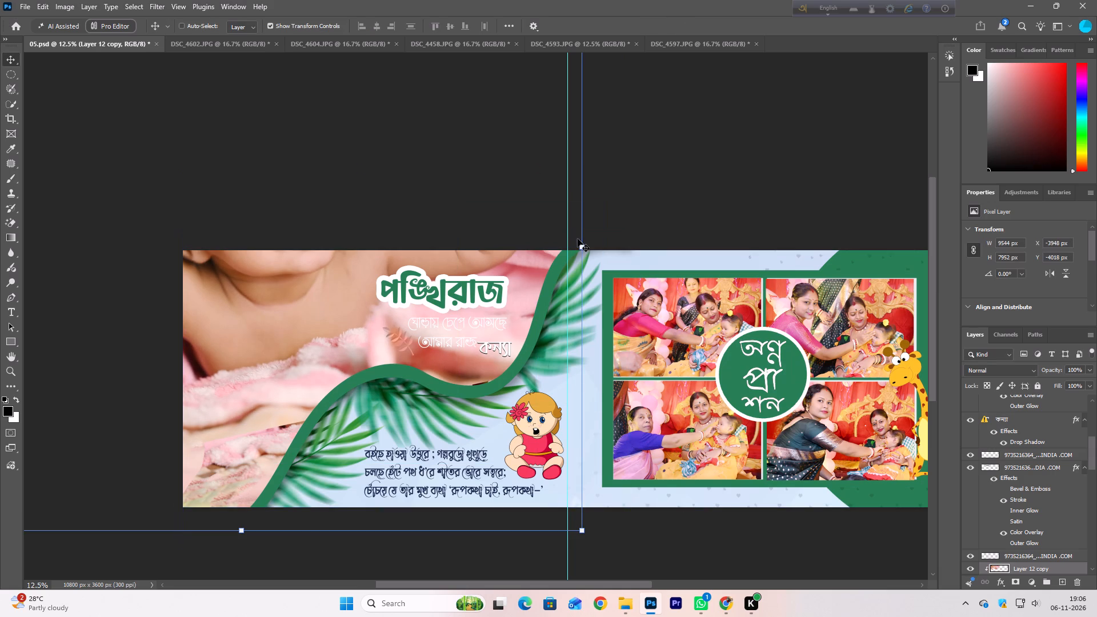
Enlarge the Layer 12 copy by a further 146% and move it so the pink blanket fills the area inside the green wave.
left_click_drag(585, 251, 898, 261)
left_click_drag(720, 318, 686, 308)
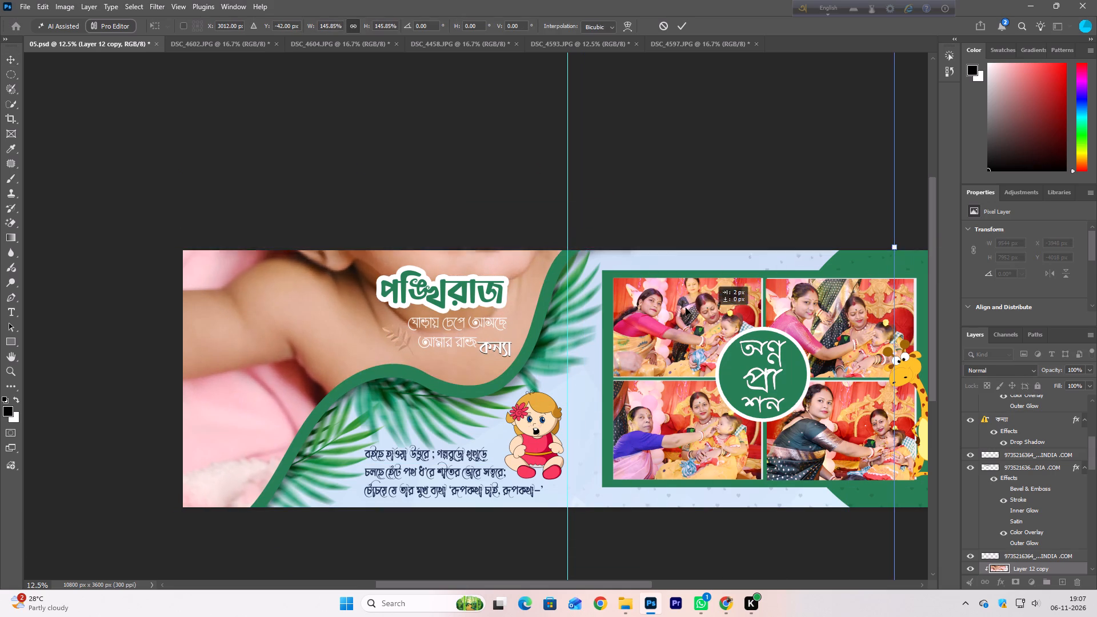
left_click_drag(686, 308, 439, 277)
double_click(439, 277)
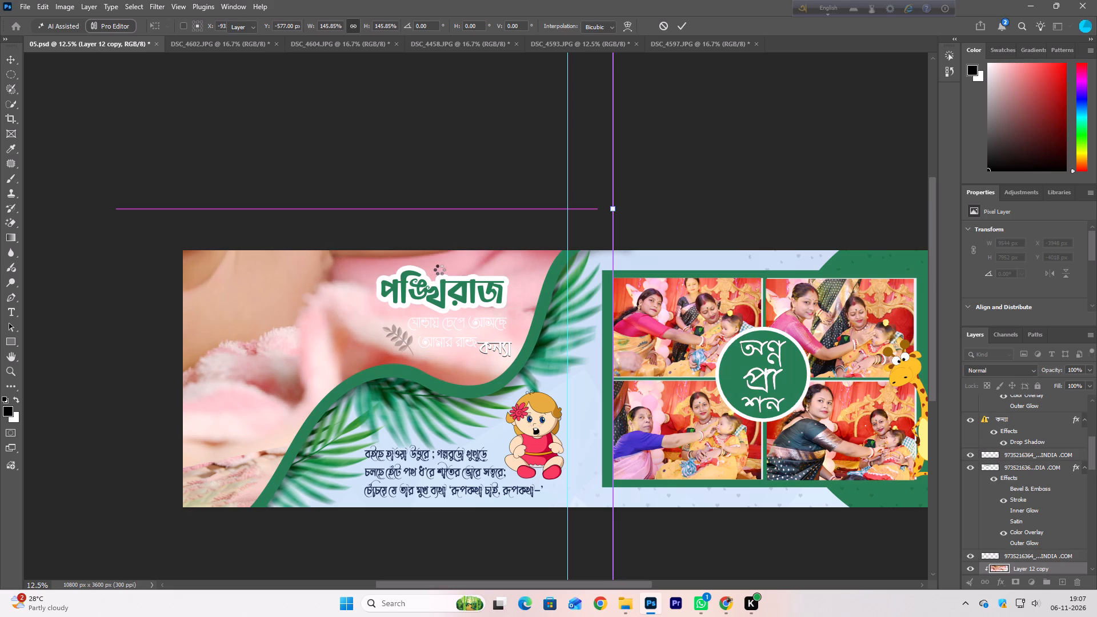
Send the Layer 12 copy below Layer 12, so its blanket backs the gap beside the baby photo's right edge.
key("ctrl+bracketleft")
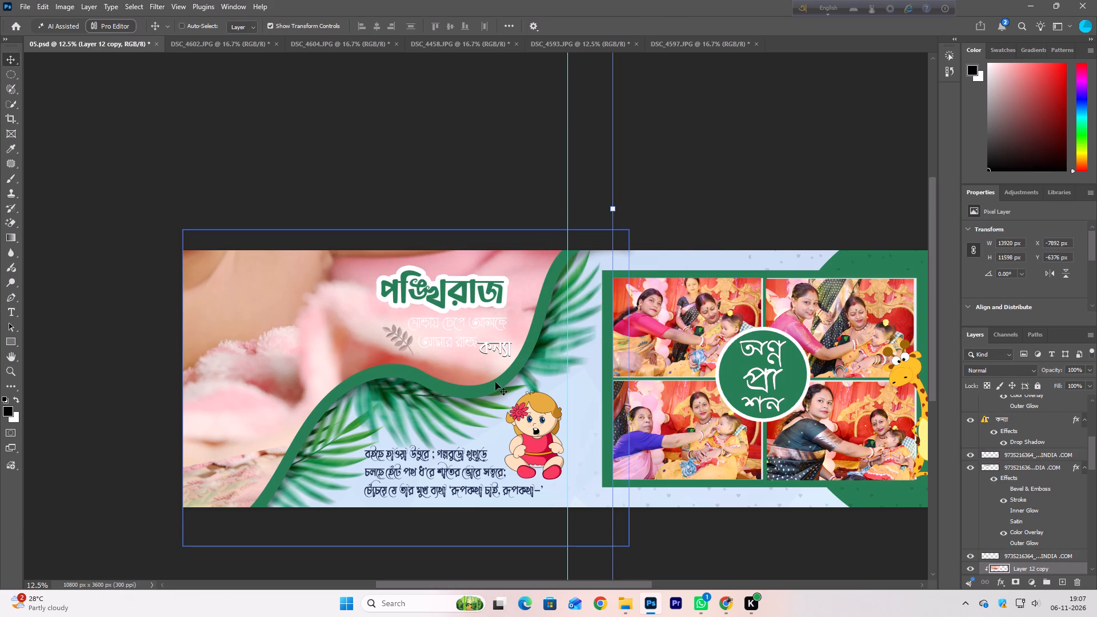
key("ctrl+bracketleft")
Examine the seam between the baby photo's right edge and the enlarged blanket copy, around the title text.
scroll(436, 324, "up", 4, "alt")
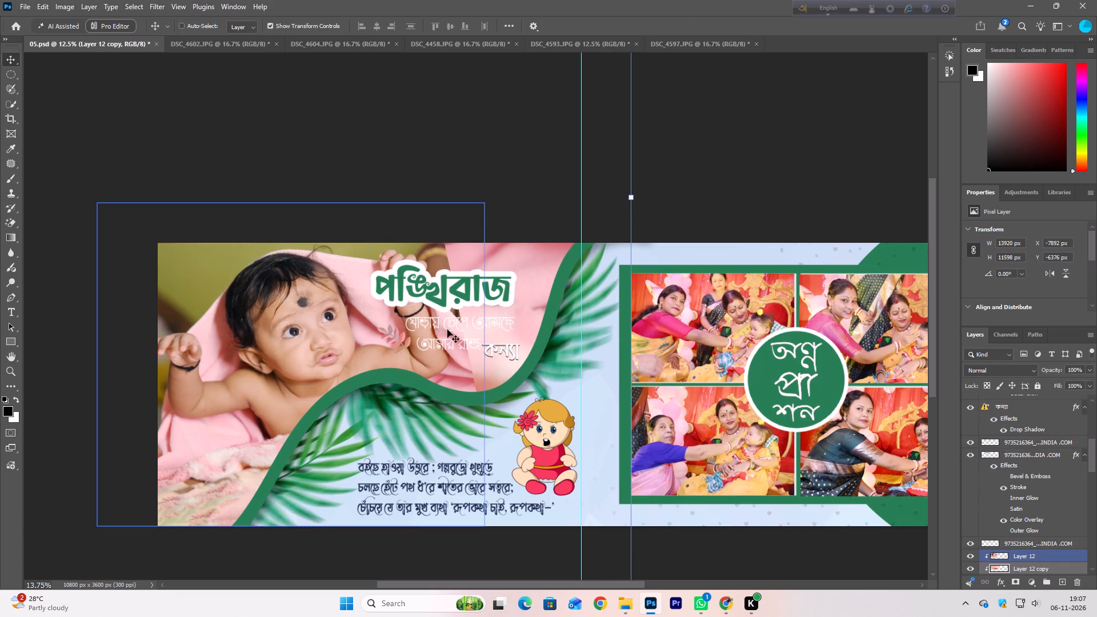
scroll(462, 338, "up", 16, "alt")
scroll(463, 368, "down", 4)
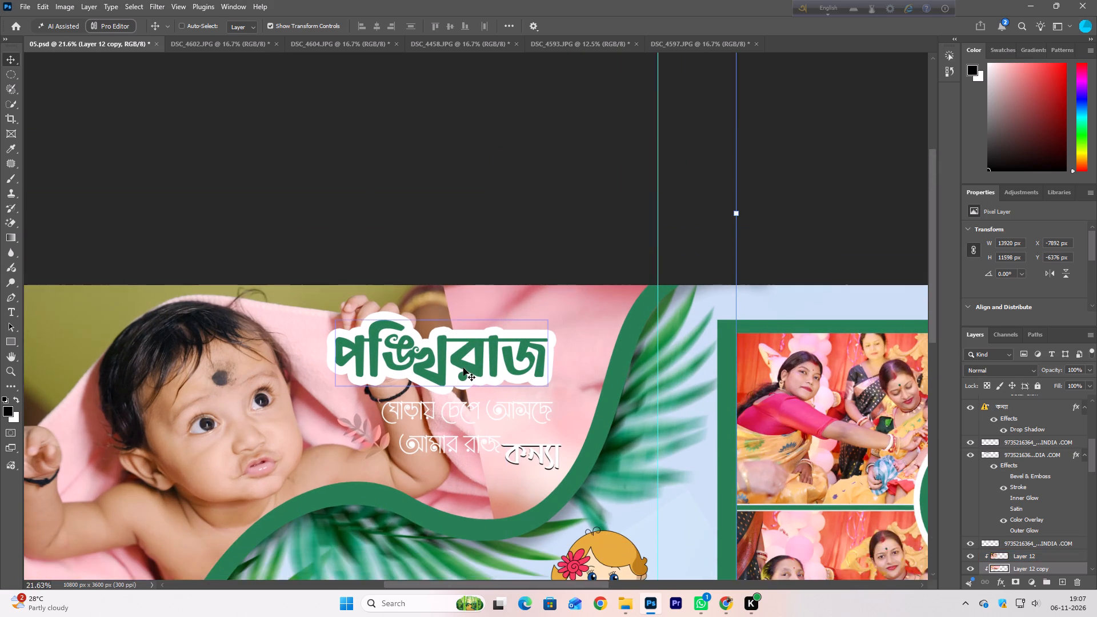
scroll(463, 368, "down", 11)
scroll(466, 372, "up", 5, "alt")
right_click(233, 315)
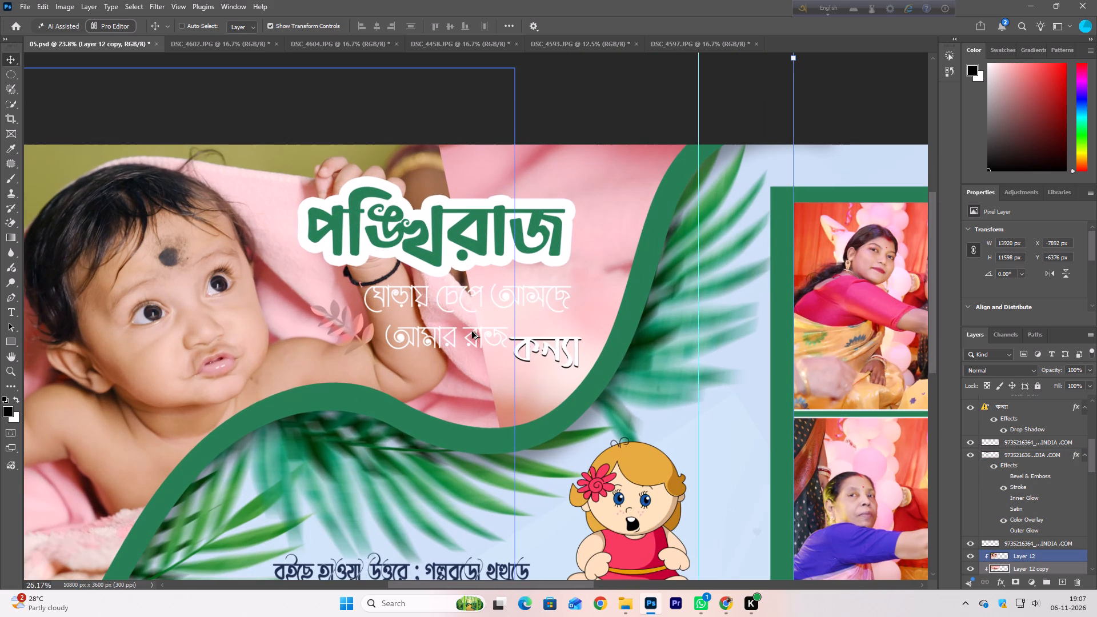
triple_click(582, 255)
double_click(208, 269)
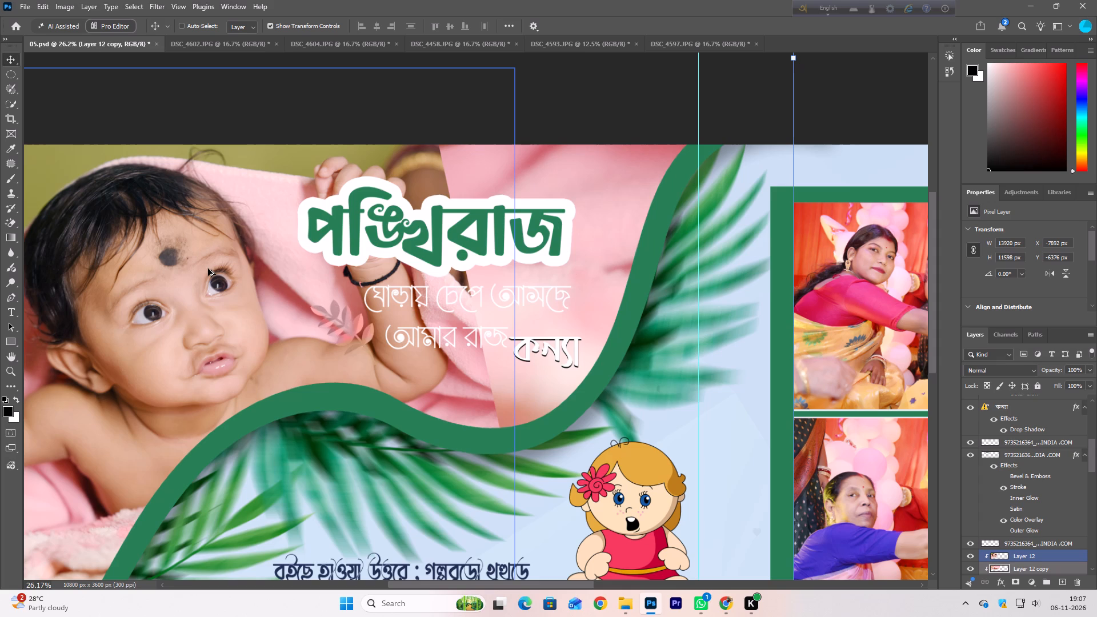
double_click(208, 269)
double_click(271, 323)
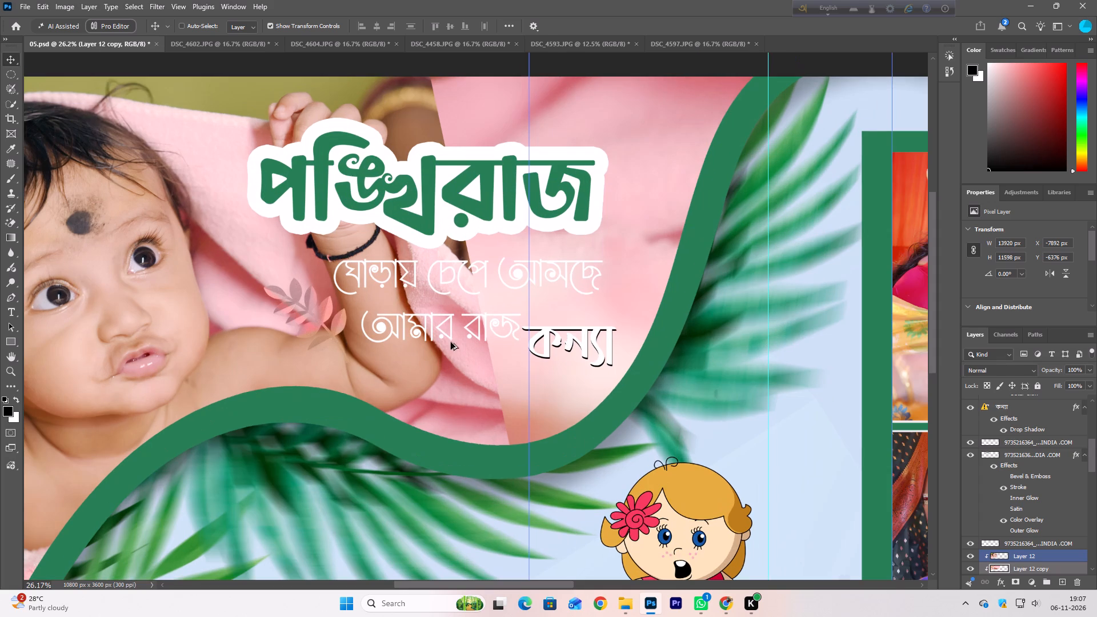
scroll(431, 299, "down", 3, "alt")
scroll(431, 299, "up", 1, "alt")
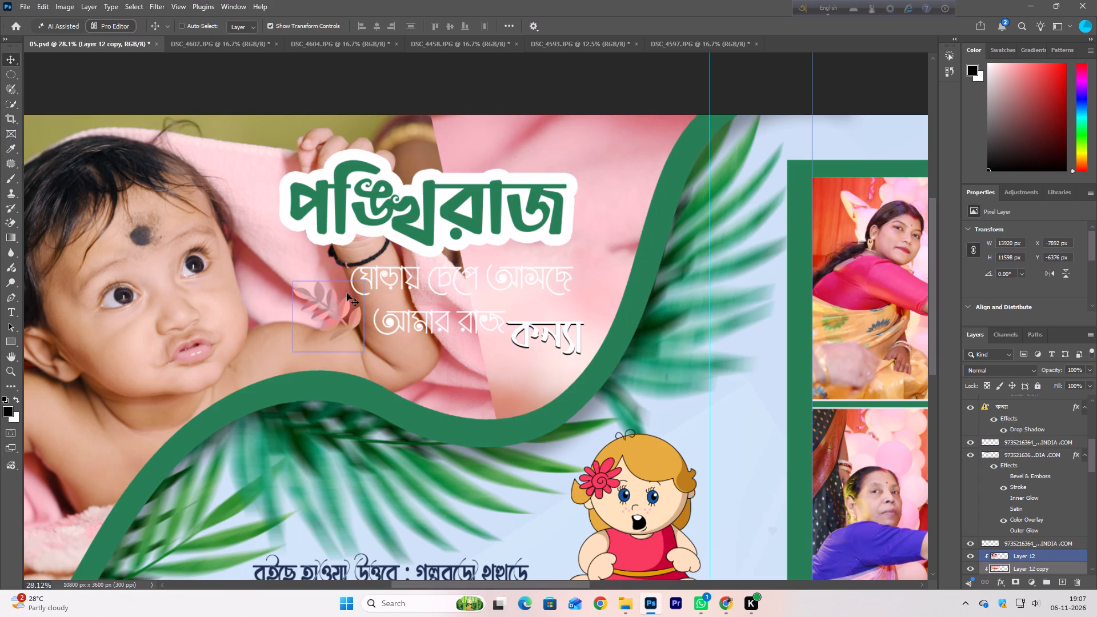
Switch from the Magic Eraser to the regular Eraser with a brush size of 600.
key("e")
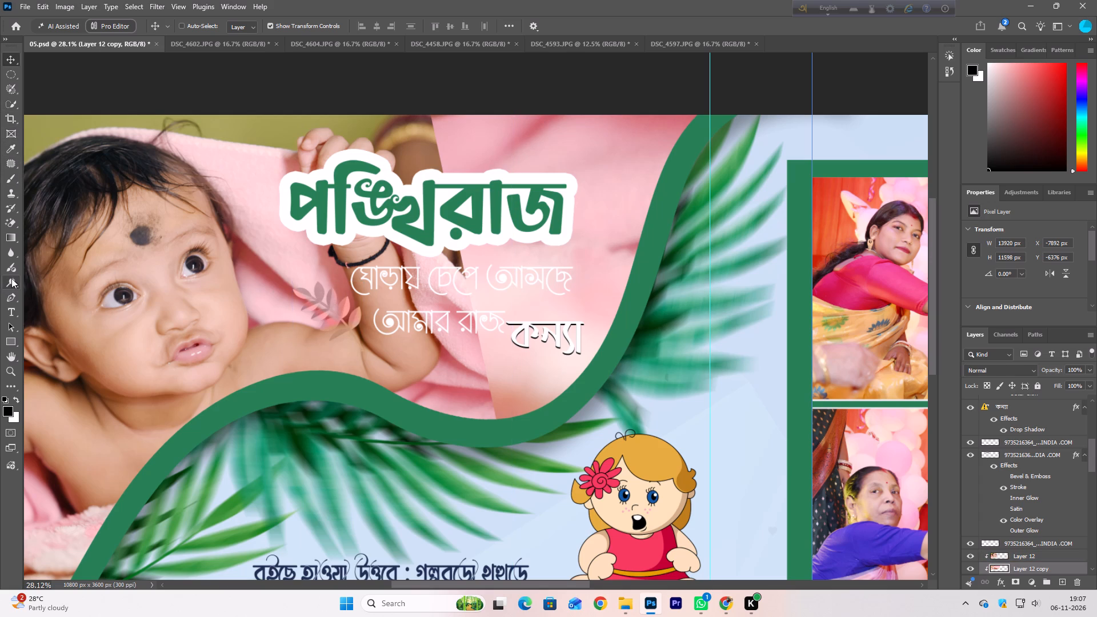
double_click(17, 229)
right_click(17, 227)
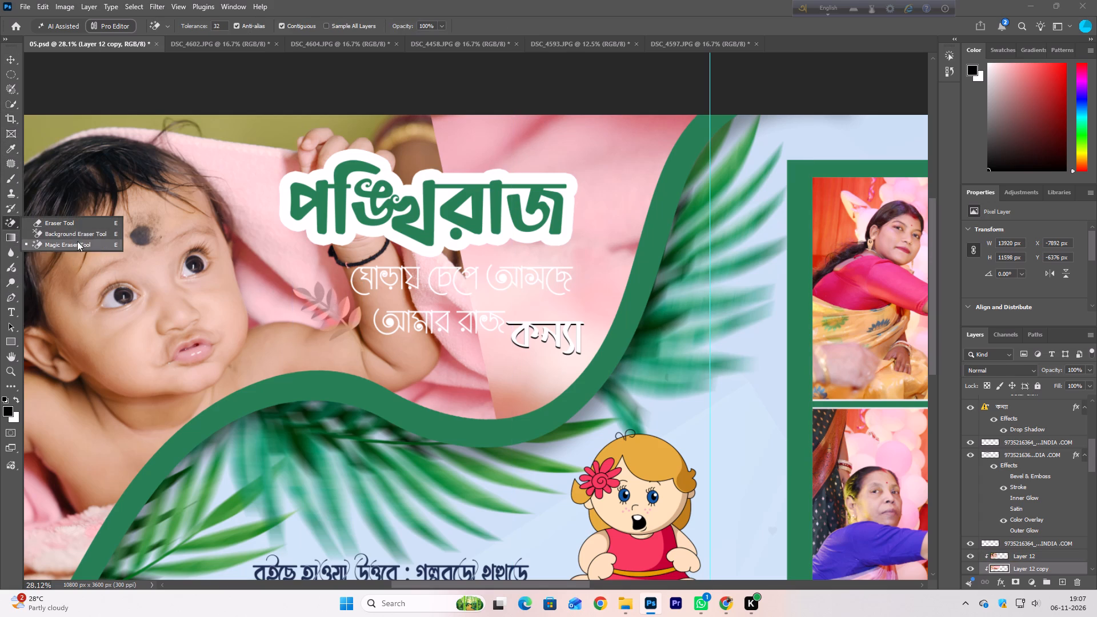
left_click(81, 223)
key("bracketright")
key("bracketright")
key("bracketright")
key("bracketright")
key("bracketright")
key("bracketright")
key("bracketright")
key("bracketright")
key("bracketright")
key("bracketright")
key("bracketright")
key("bracketright")
key("bracketright")
key("bracketright")
key("bracketright")
key("bracketright")
key("bracketright")
key("bracketright")
key("bracketright")
key("bracketright")
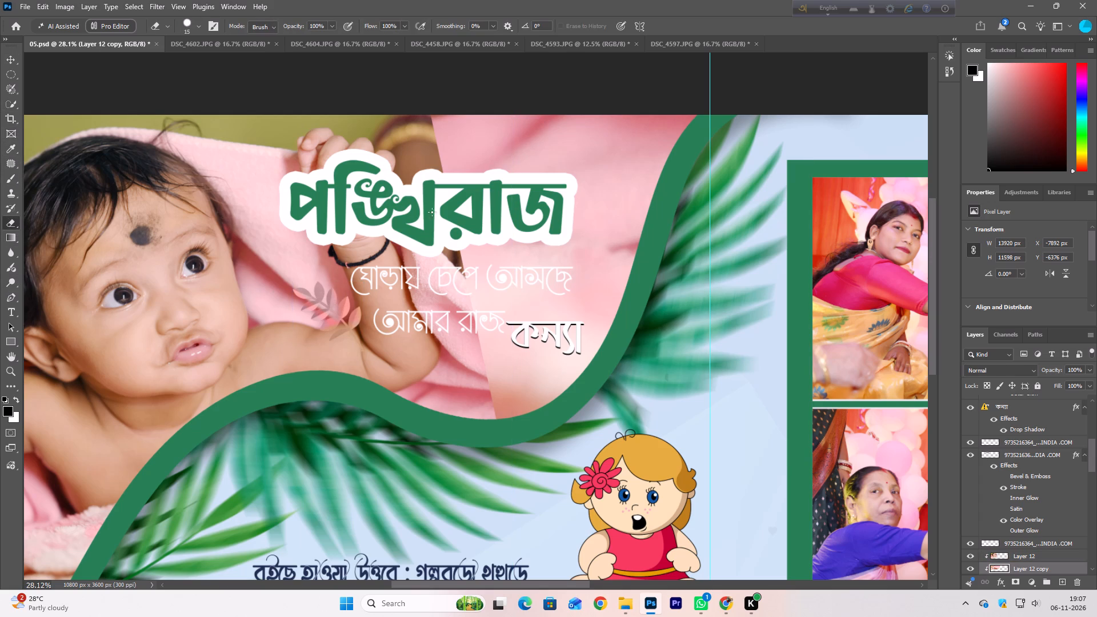
key("bracketleft")
key("bracketleft")
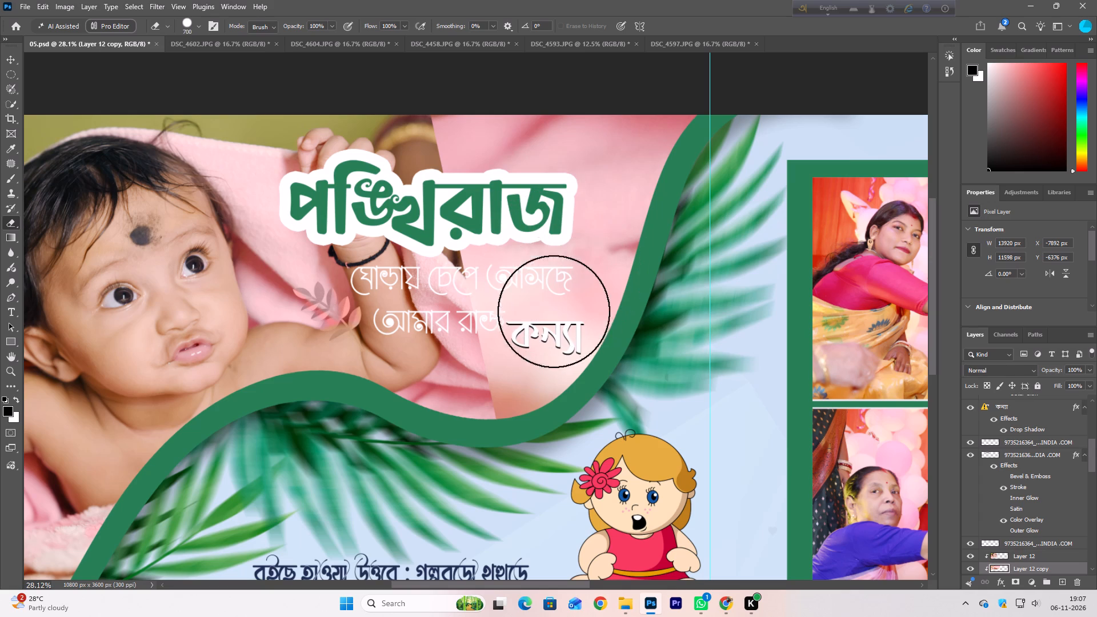
key("bracketleft")
key("bracketleft")
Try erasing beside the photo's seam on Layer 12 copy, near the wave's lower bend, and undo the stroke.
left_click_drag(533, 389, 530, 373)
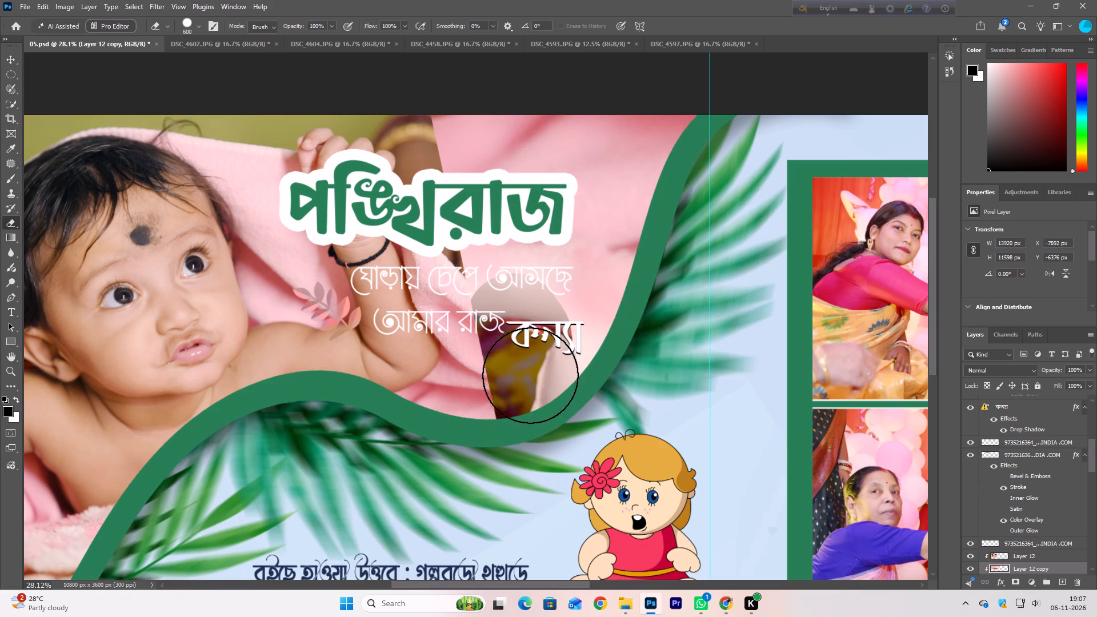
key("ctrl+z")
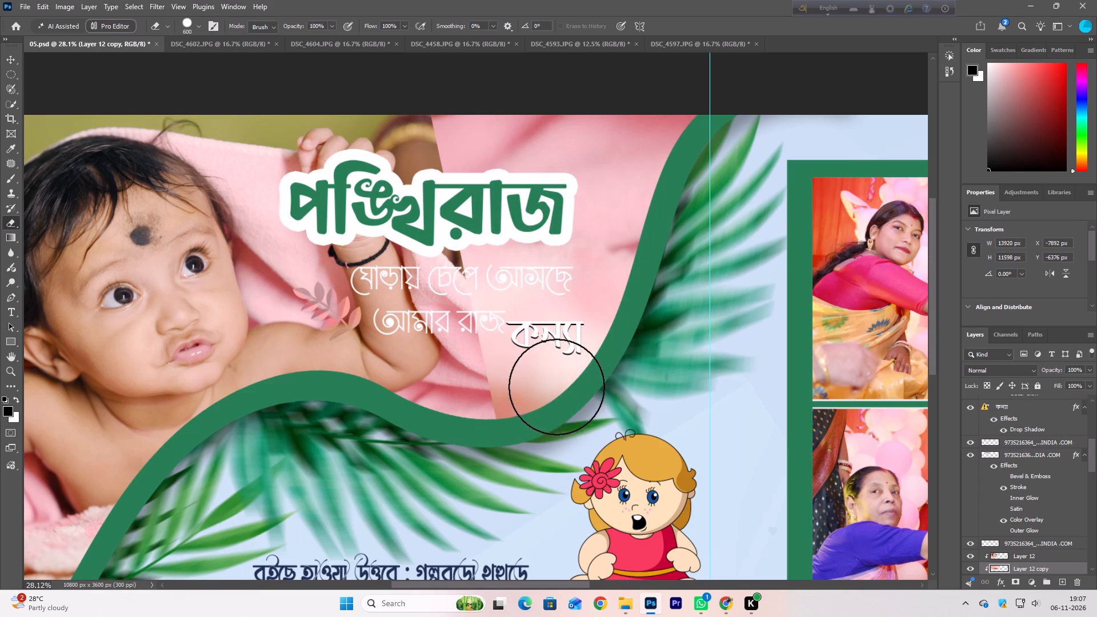
Make Layer 12, the baby photo, the active layer for erasing instead of its copy.
right_click(241, 287, "ctrl")
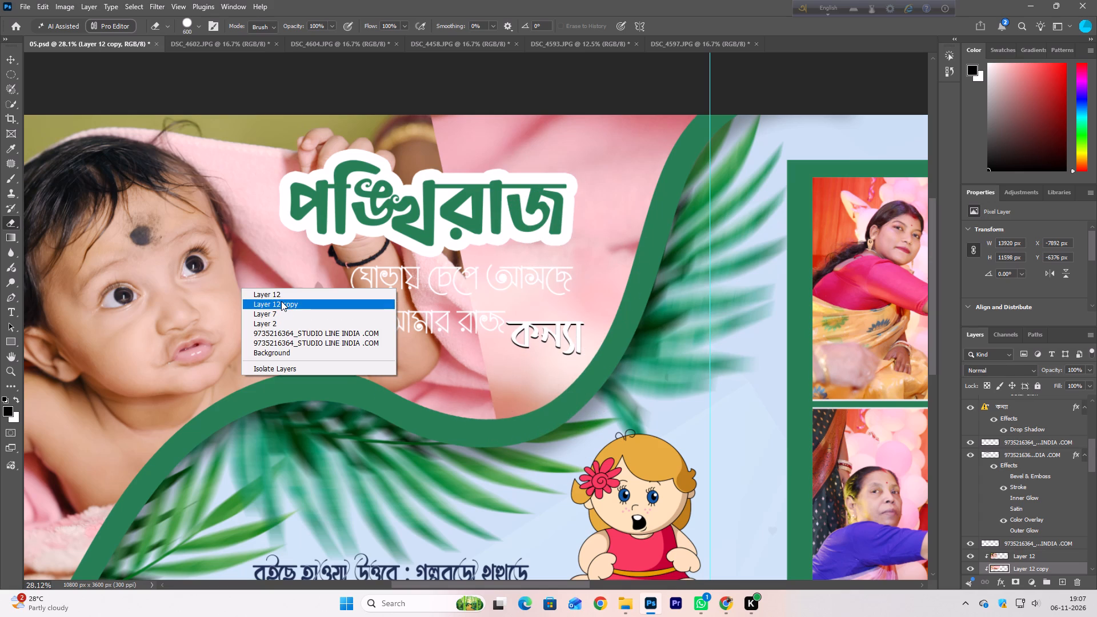
left_click(283, 294, "ctrl")
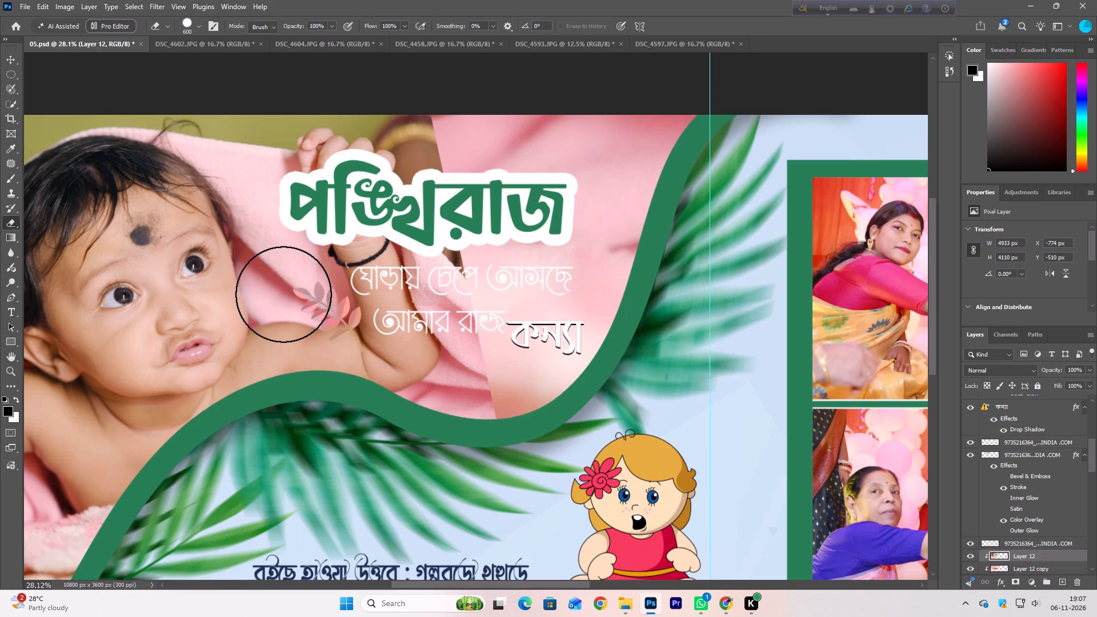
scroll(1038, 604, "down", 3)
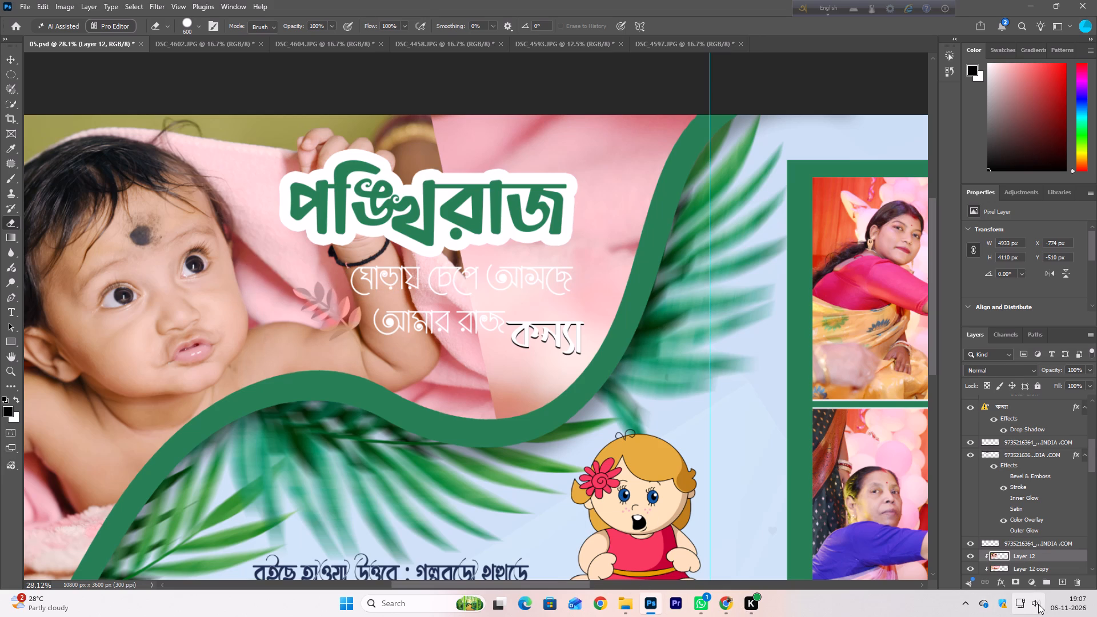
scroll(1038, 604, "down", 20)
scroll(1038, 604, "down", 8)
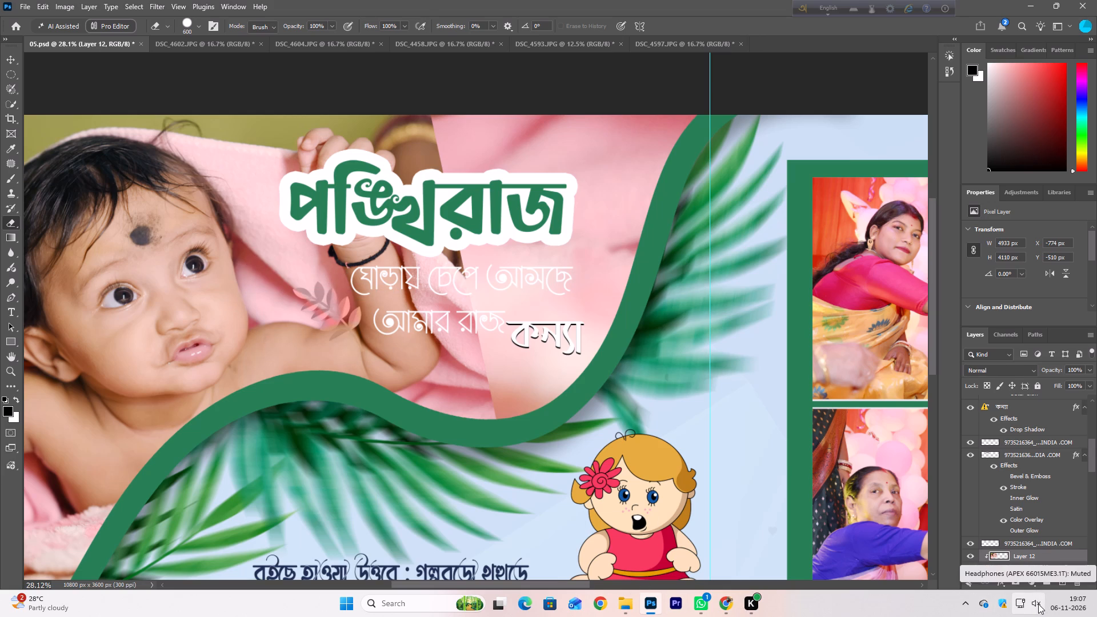
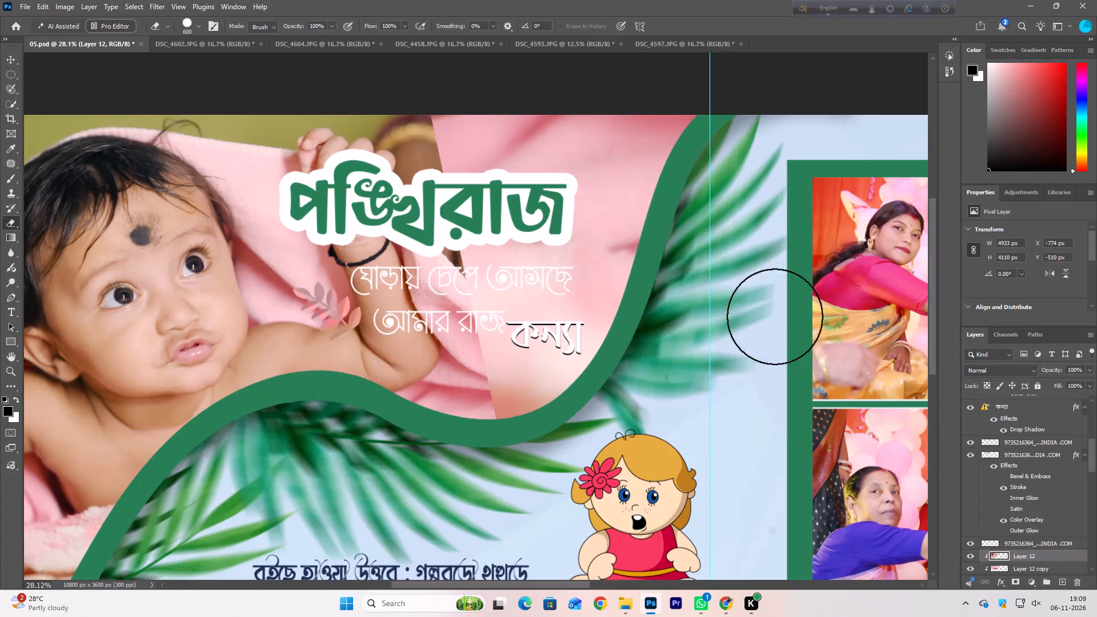
Erase the baby photo's edge on Layer 12 with a soft Eraser brush, following the seam from the top edge to the wave's lower bend.
left_click(198, 30)
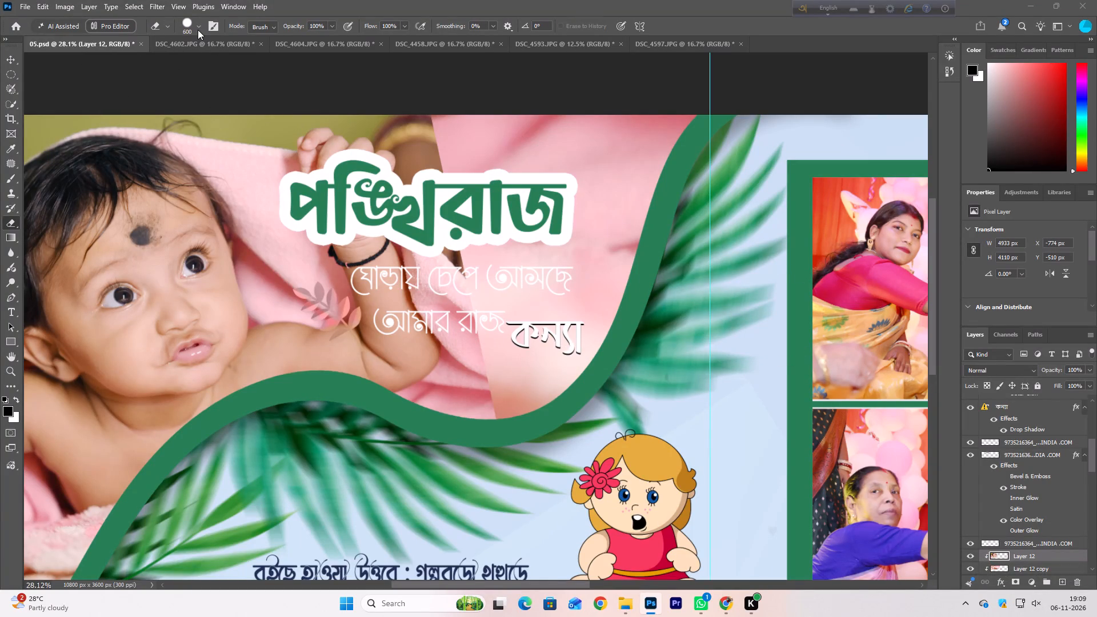
left_click_drag(207, 85, 61, 58)
left_click(431, 145)
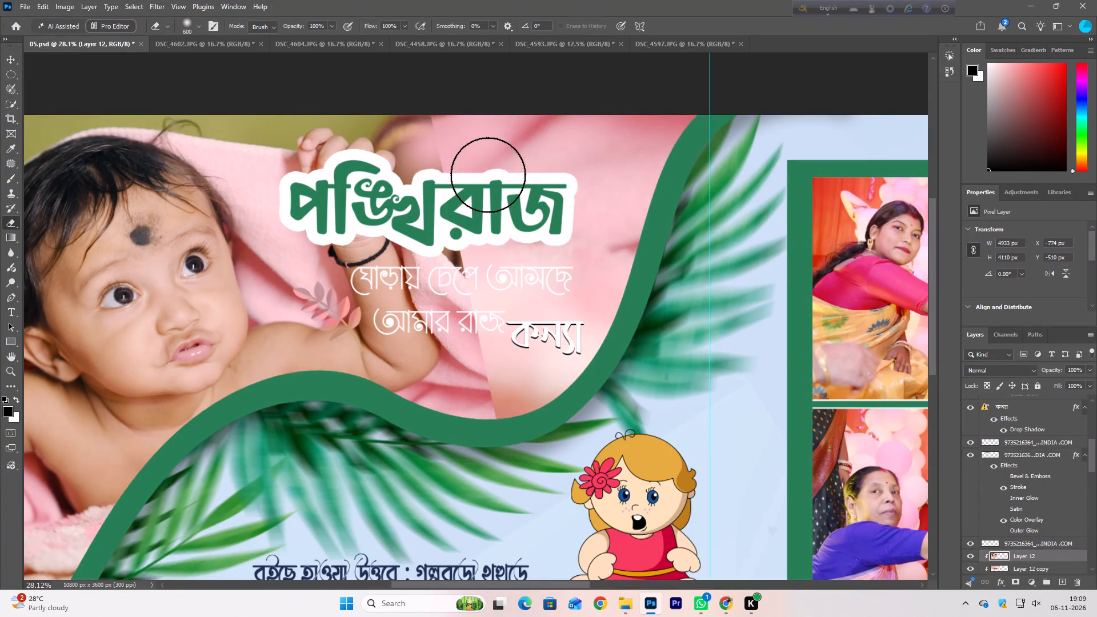
left_click_drag(461, 111, 463, 210)
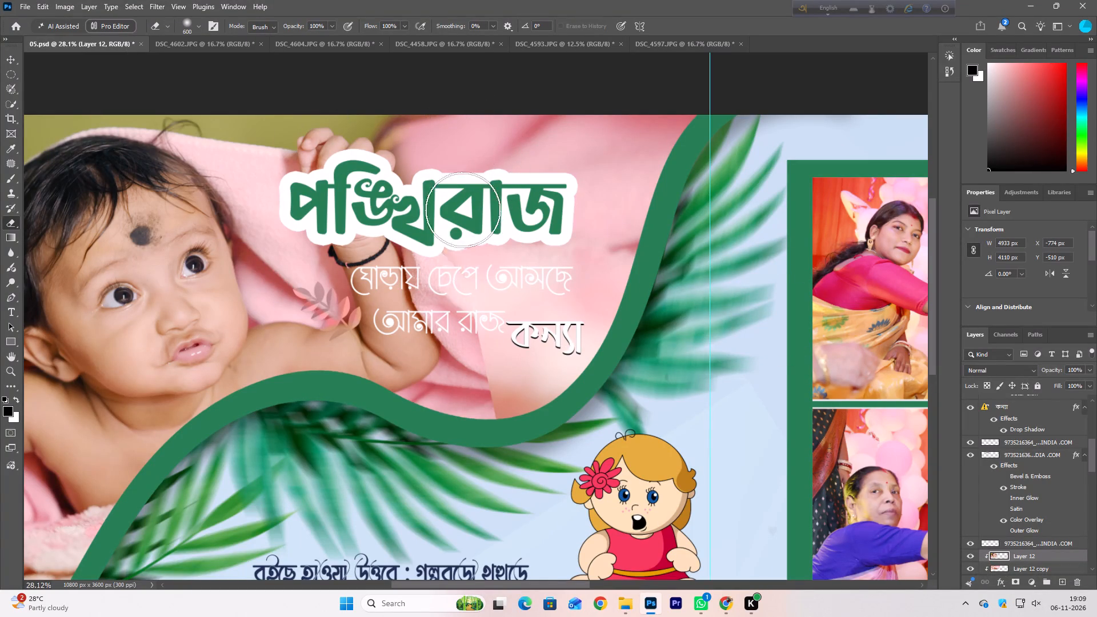
left_click_drag(463, 210, 571, 422)
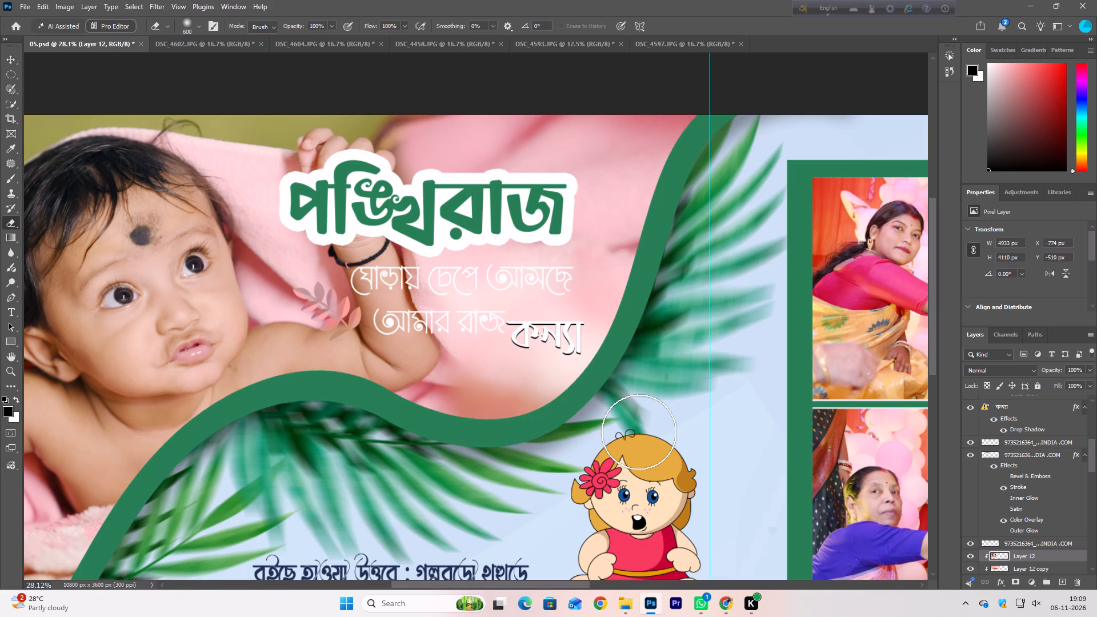
Examine the whole spread with the Move tool active, from the blended baby photo across to the four-photo collage.
key("v")
scroll(362, 291, "down", 13, "alt")
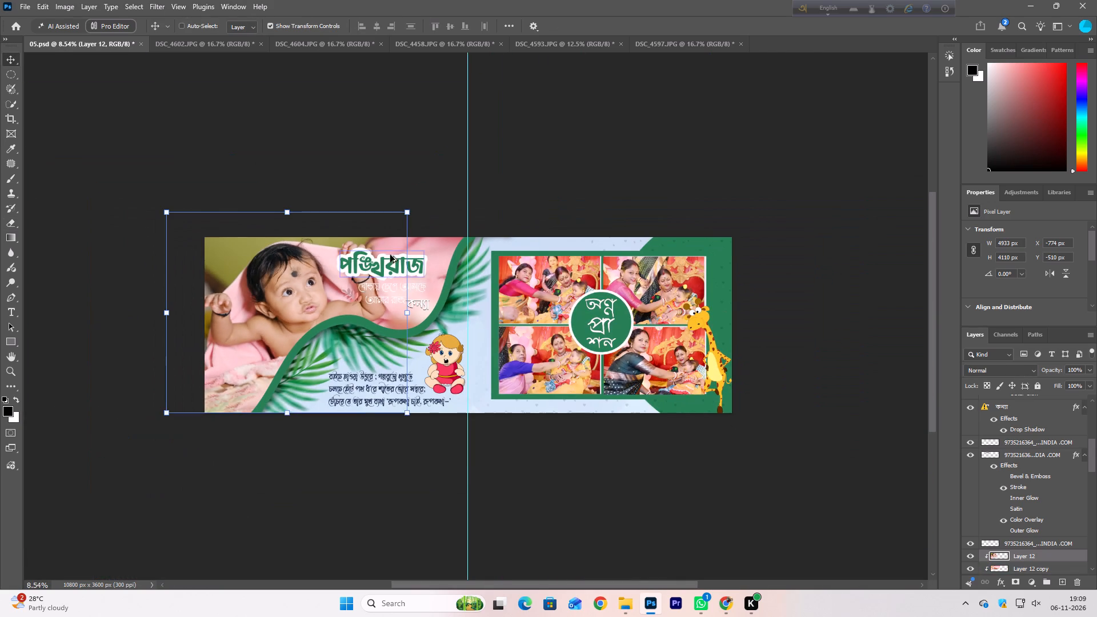
scroll(529, 330, "up", 9, "alt")
scroll(575, 341, "down", 2, "alt")
key("space")
key("space")
key("space")
key("space")
left_click_drag(692, 301, 648, 310)
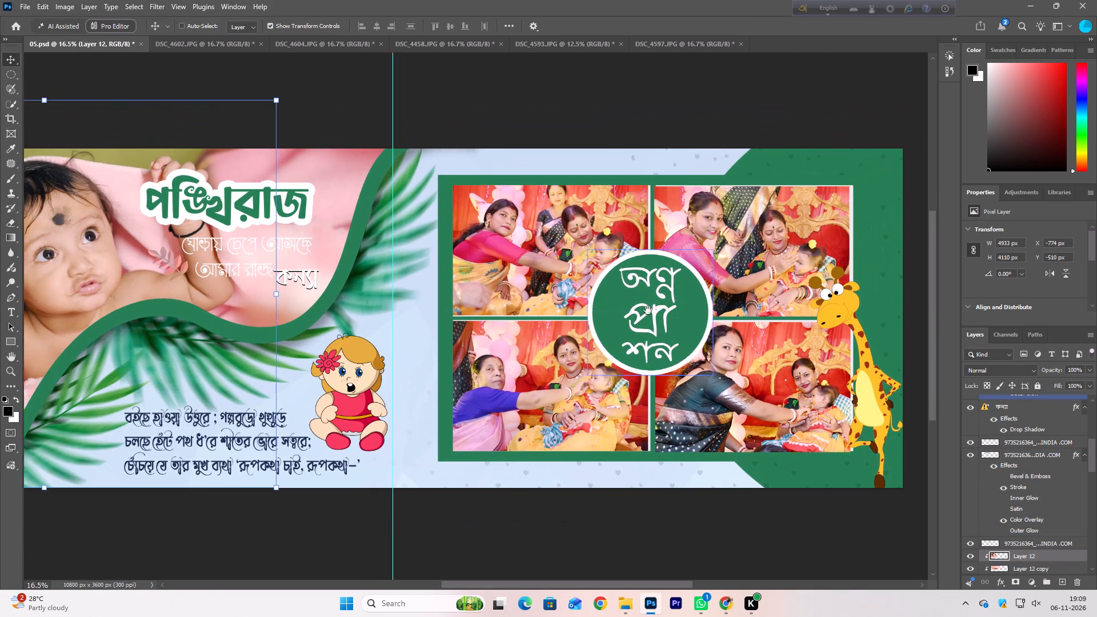
left_click_drag(648, 310, 637, 312)
Bring the portrait photo DSC_4593.JPG into 05.psd above Layer 8 and clip it to the collage's upper-left frame.
right_click(436, 247)
left_click(475, 255)
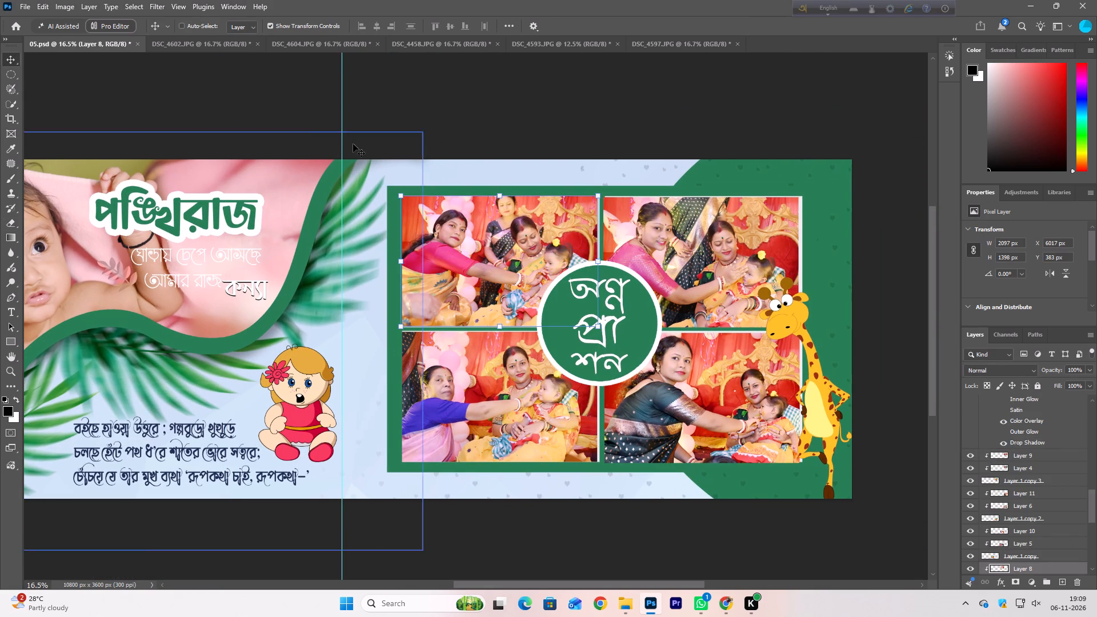
left_click(233, 53)
left_click(233, 46)
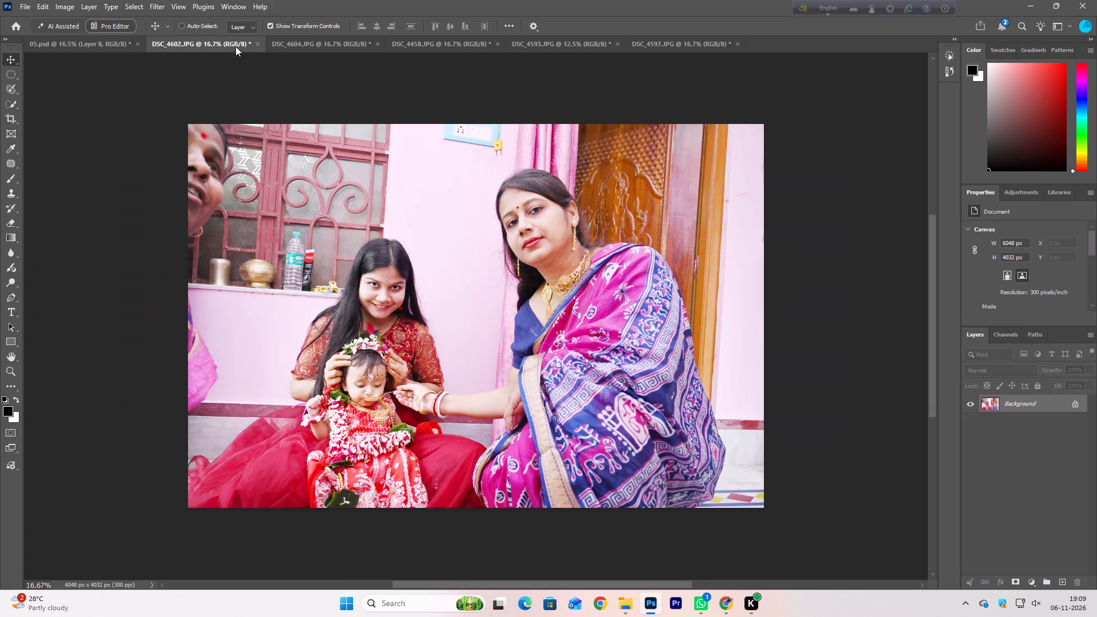
left_click(336, 43)
left_click(443, 45)
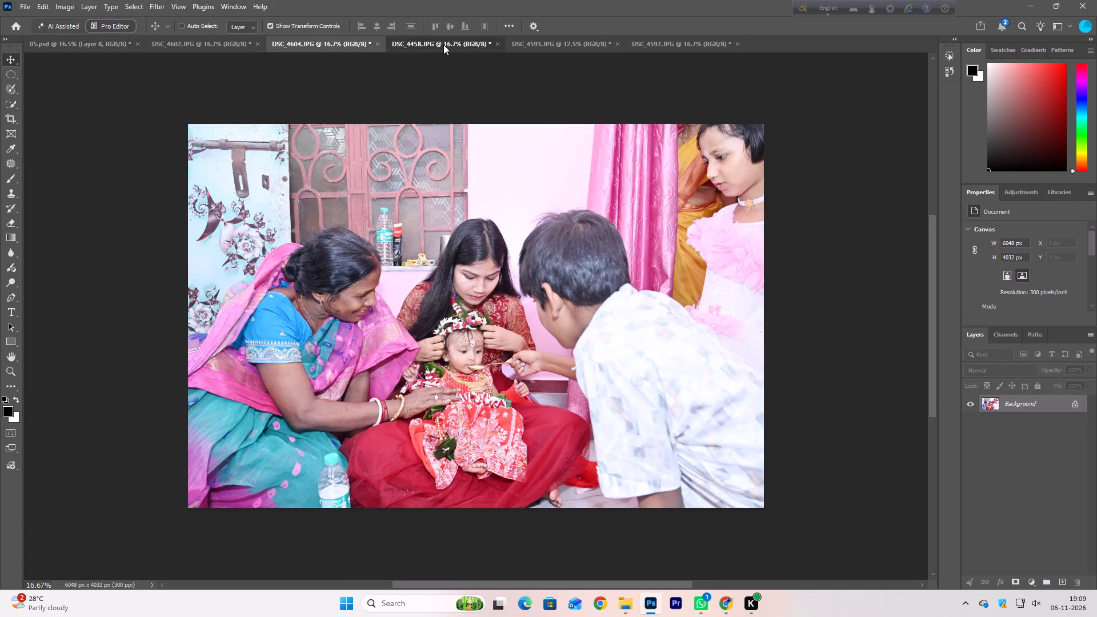
left_click(574, 43)
left_click(648, 45)
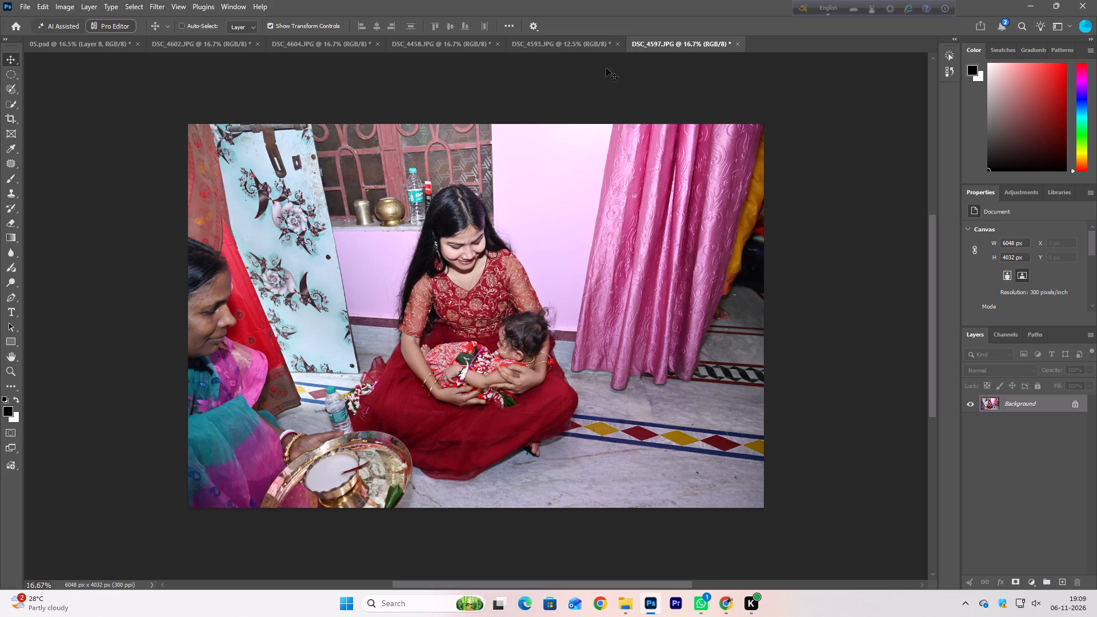
left_click(542, 45)
left_click_drag(443, 312, 77, 42)
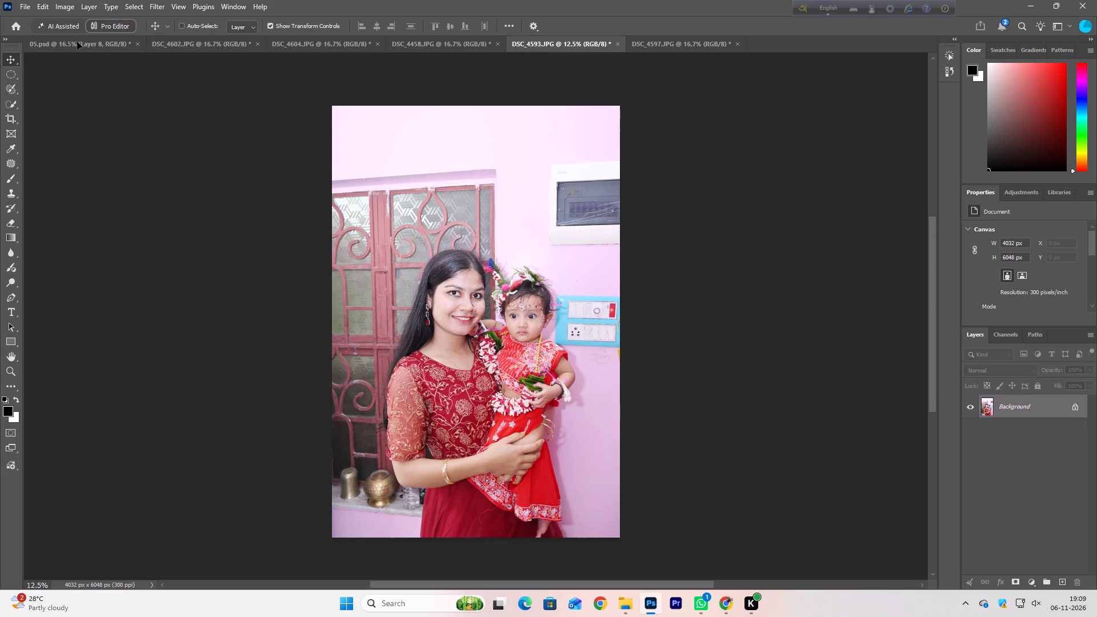
left_click_drag(77, 42, 570, 262)
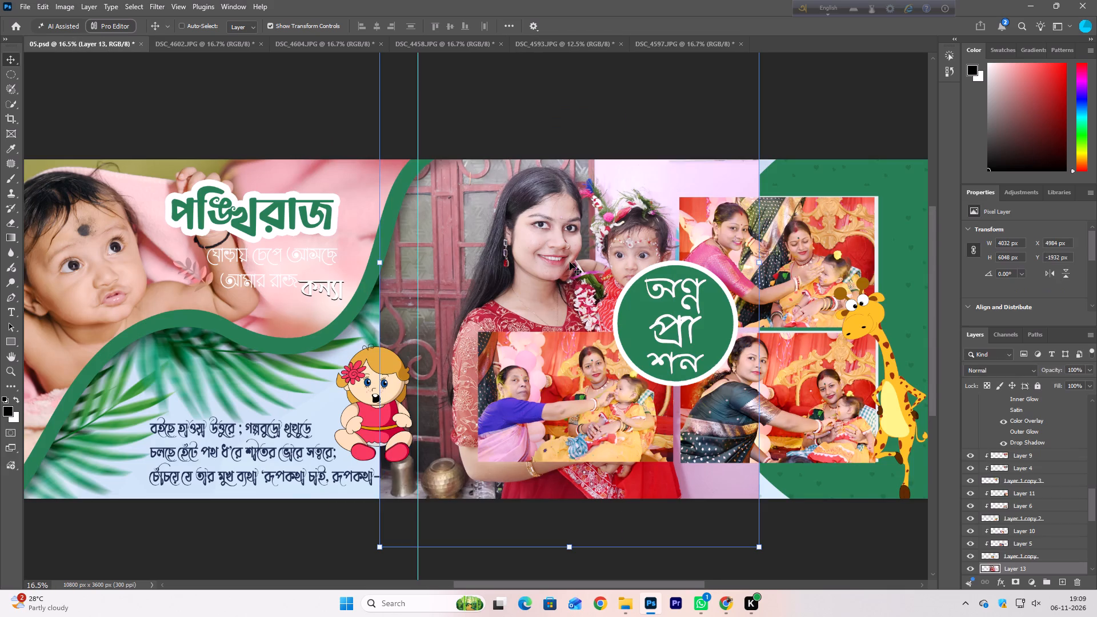
key("ctrl+alt+g")
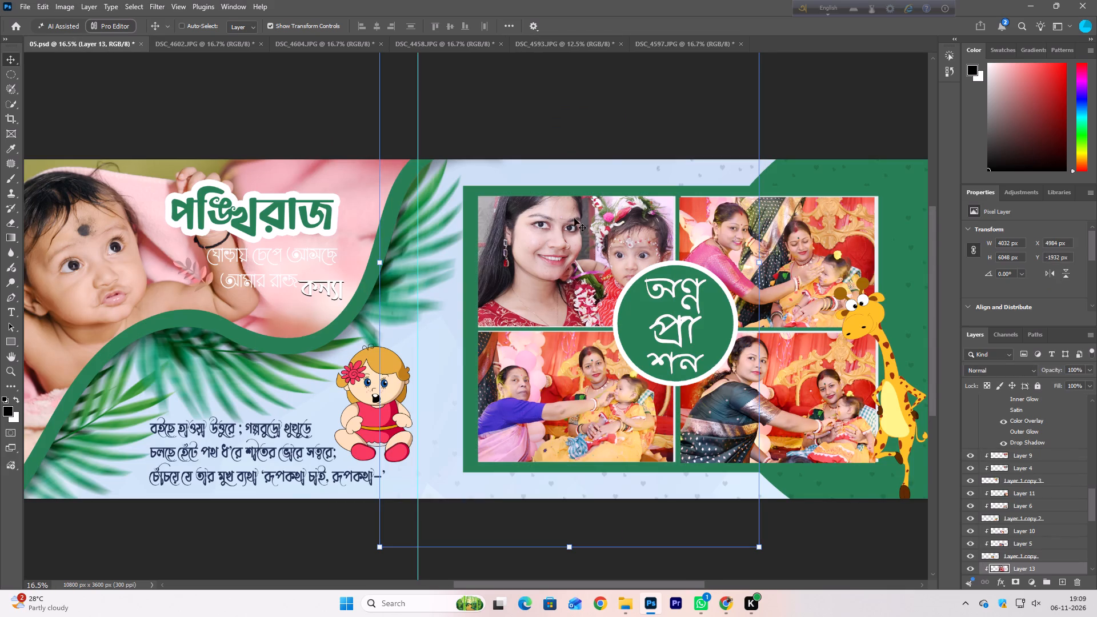
Scale the portrait photo in the upper-left frame to about 2491 × 3737 px and position it around the woman and baby.
left_click_drag(763, 263, 652, 263)
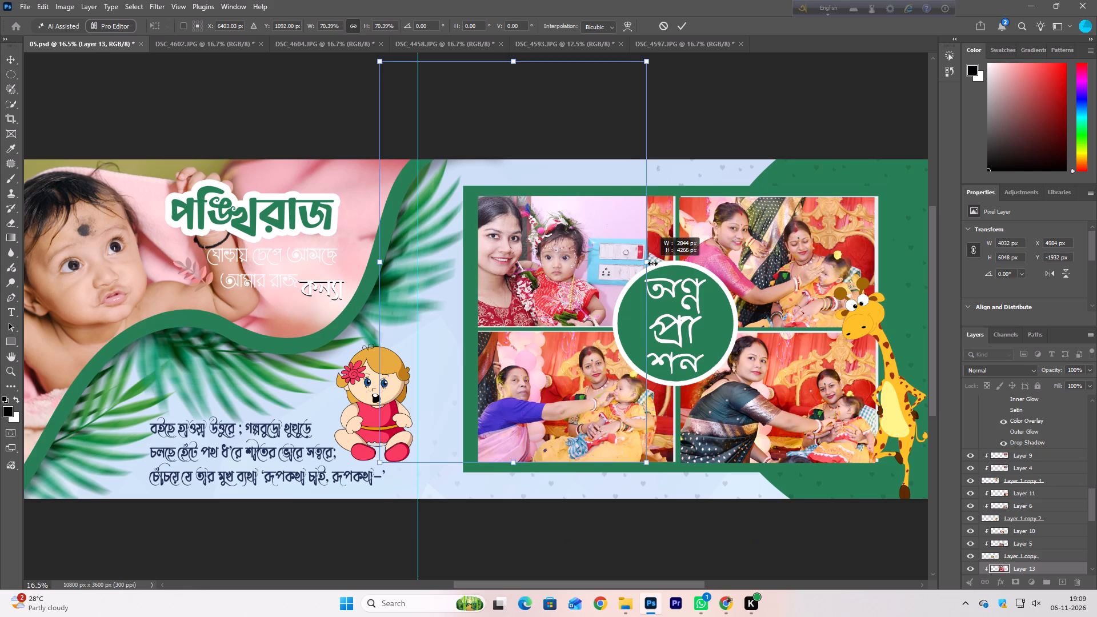
left_click_drag(652, 263, 679, 255)
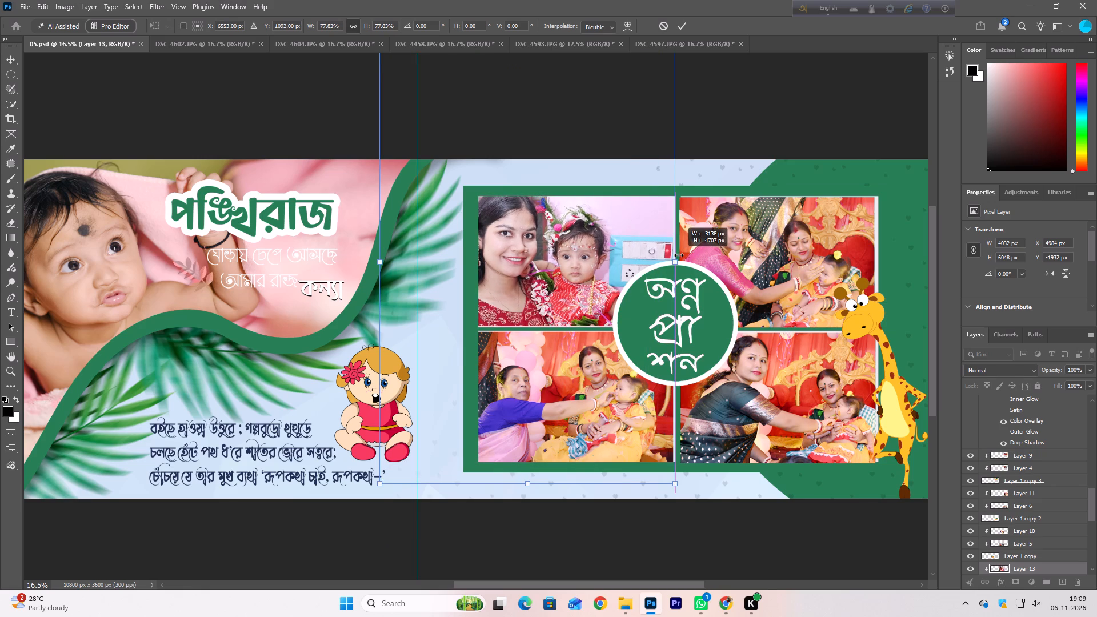
left_click_drag(679, 255, 679, 255)
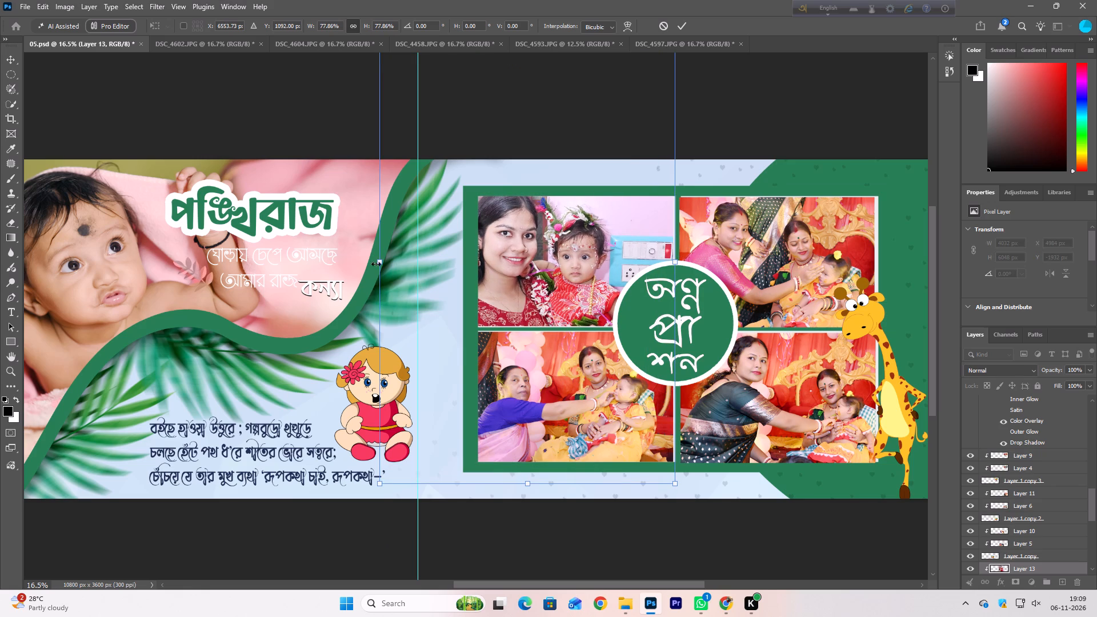
left_click_drag(377, 262, 438, 259)
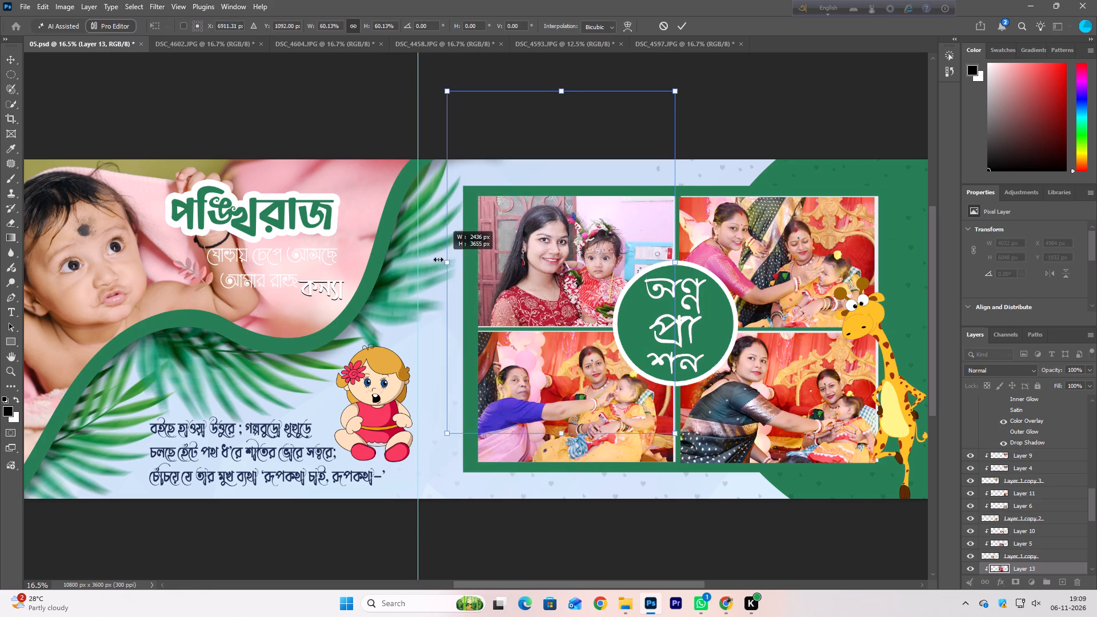
left_click_drag(438, 259, 438, 259)
left_click_drag(530, 281, 530, 274)
triple_click(530, 274)
key("Down")
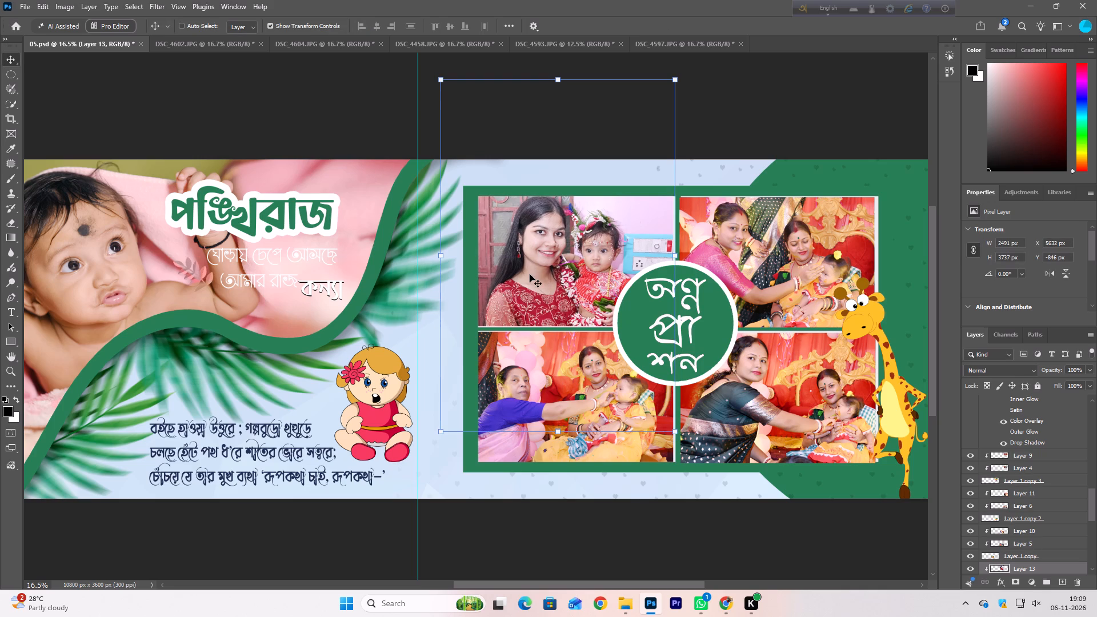
key("Down")
key("Down")
Bring DSC_4597.JPG in above Layer 9, clip it to the collage's upper-right frame, and scale and position it to fill the frame.
right_click(766, 240)
left_click(786, 248)
left_click(587, 50)
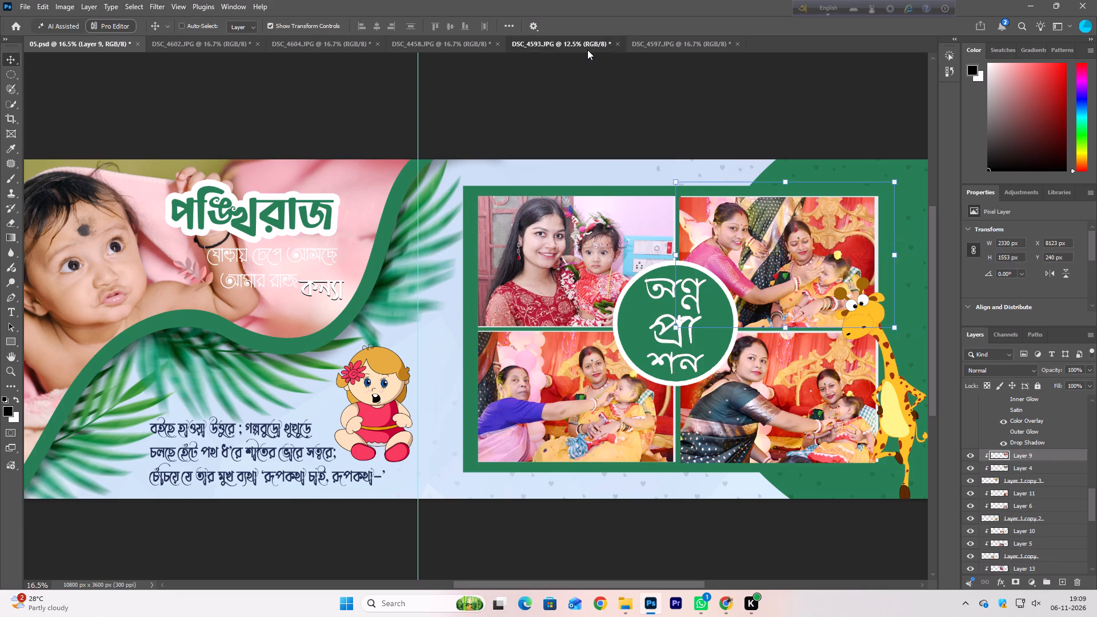
left_click(650, 53)
left_click(662, 43)
left_click_drag(434, 348, 130, 117)
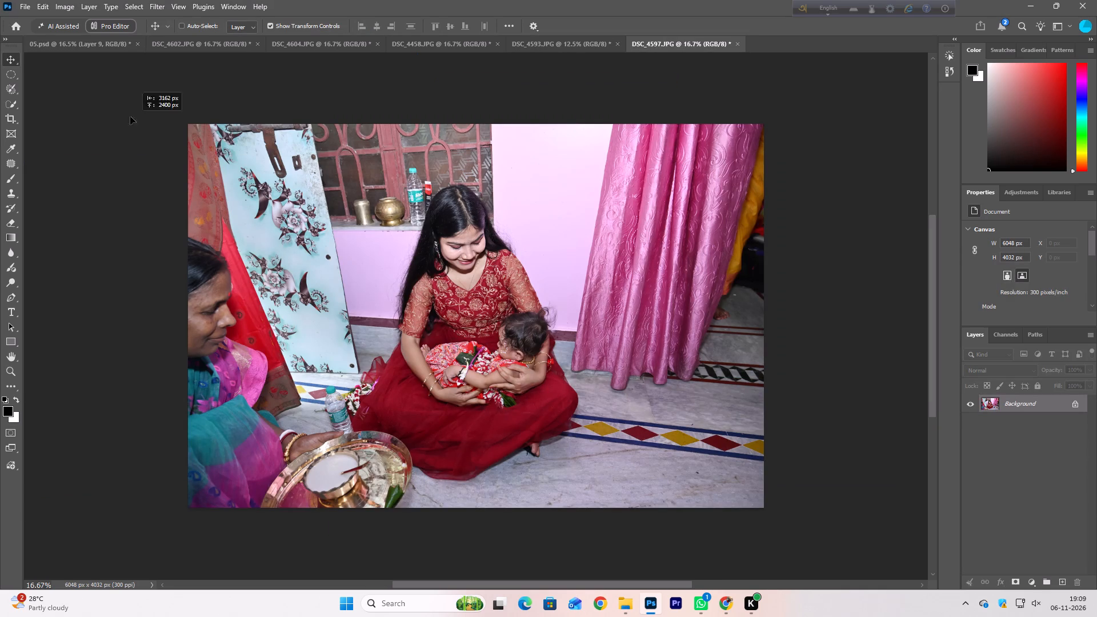
left_click_drag(130, 117, 772, 274)
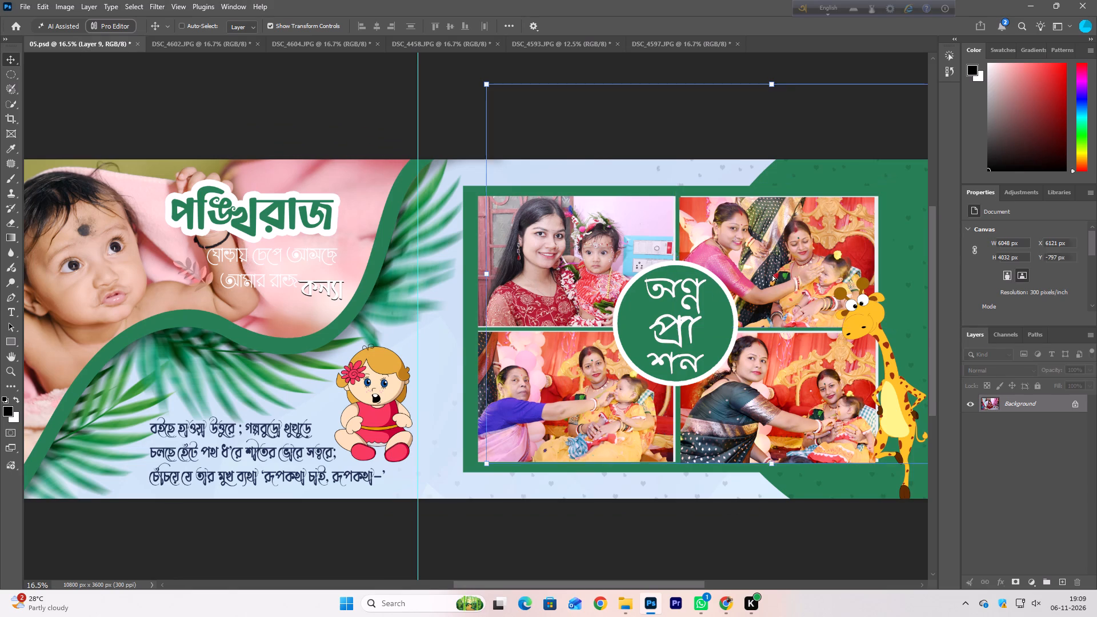
key("ctrl+alt+g")
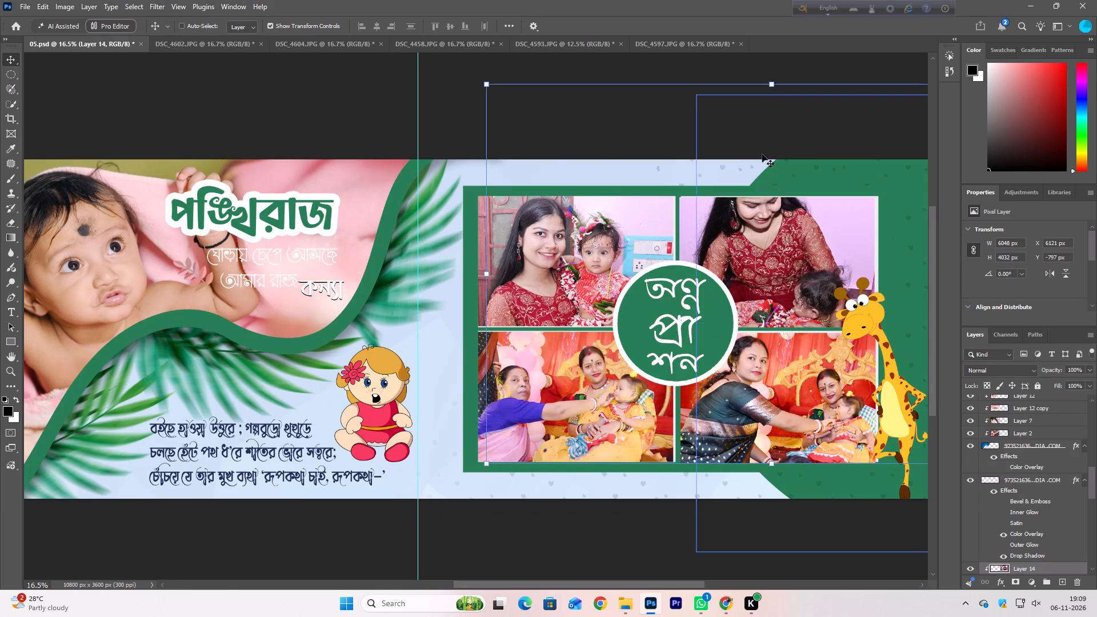
left_click_drag(772, 83, 778, 313)
left_click_drag(779, 320, 790, 197)
double_click(790, 197)
Bring DSC_4604.JPG in above Layer 10, clip it to the collage's lower-left frame, and fit it at about 2439 × 1626 px.
right_click(559, 394)
left_click(586, 399)
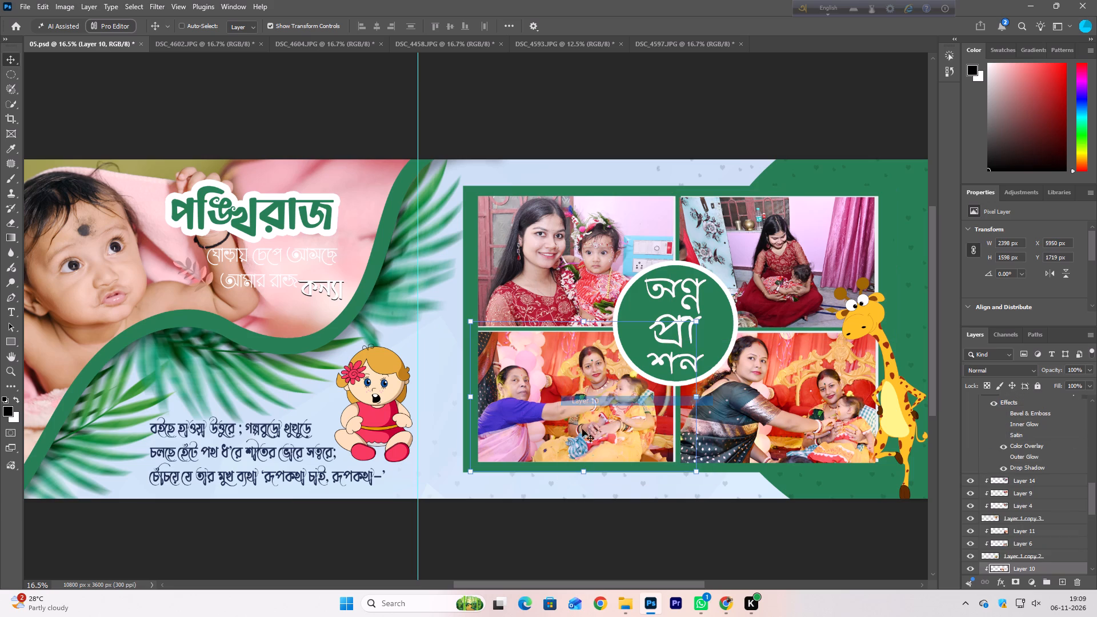
left_click(329, 42)
left_click_drag(443, 335, 153, 102)
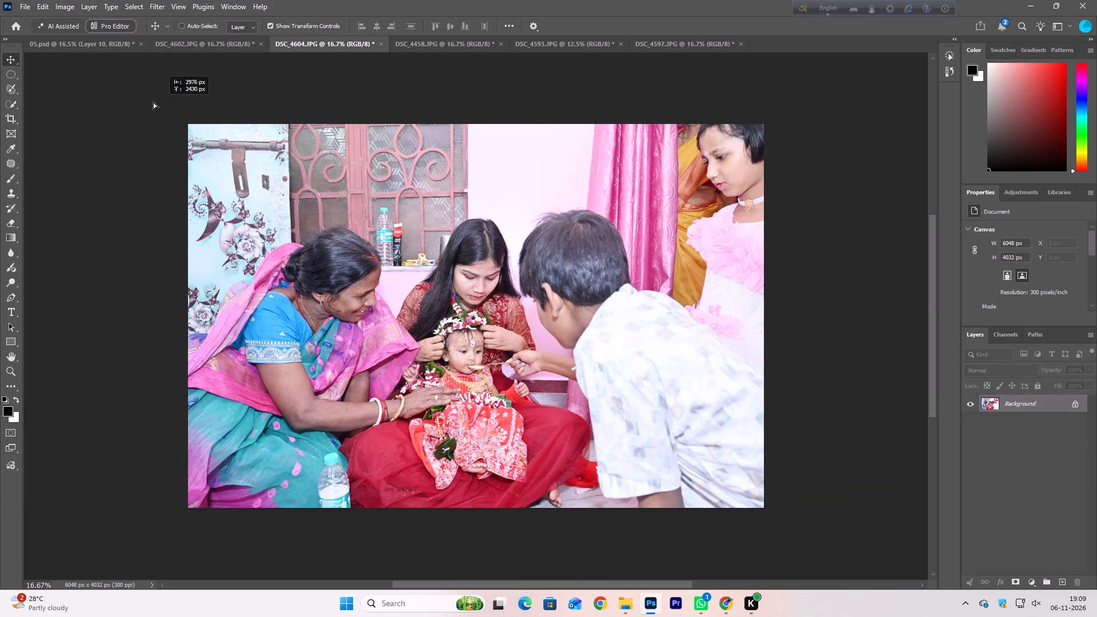
left_click_drag(153, 102, 581, 382)
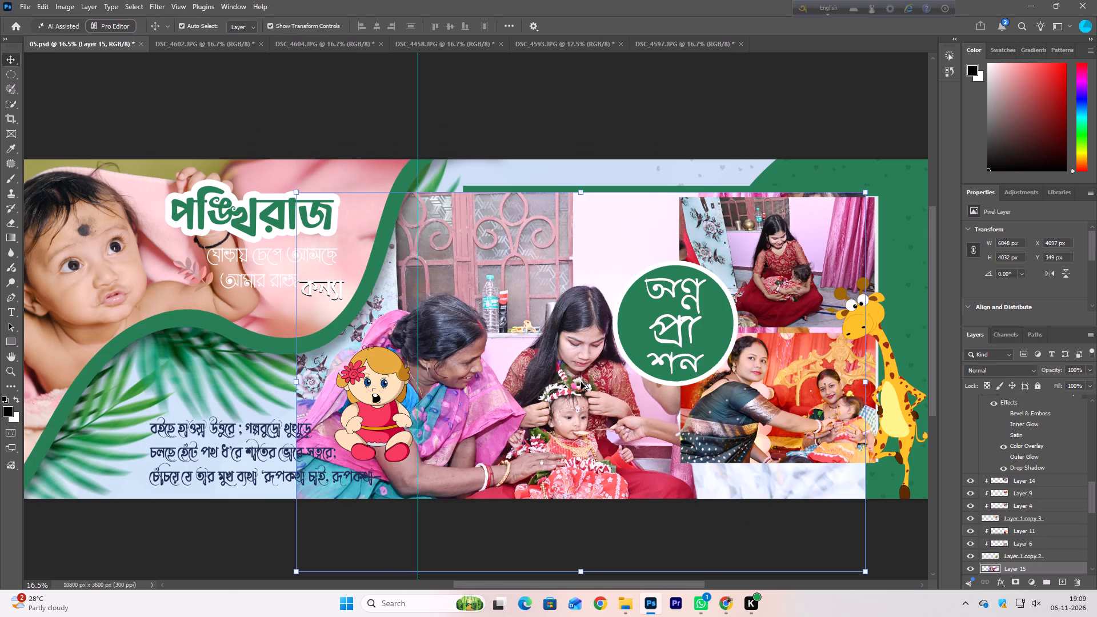
key("ctrl+alt+g")
left_click_drag(579, 190, 571, 445)
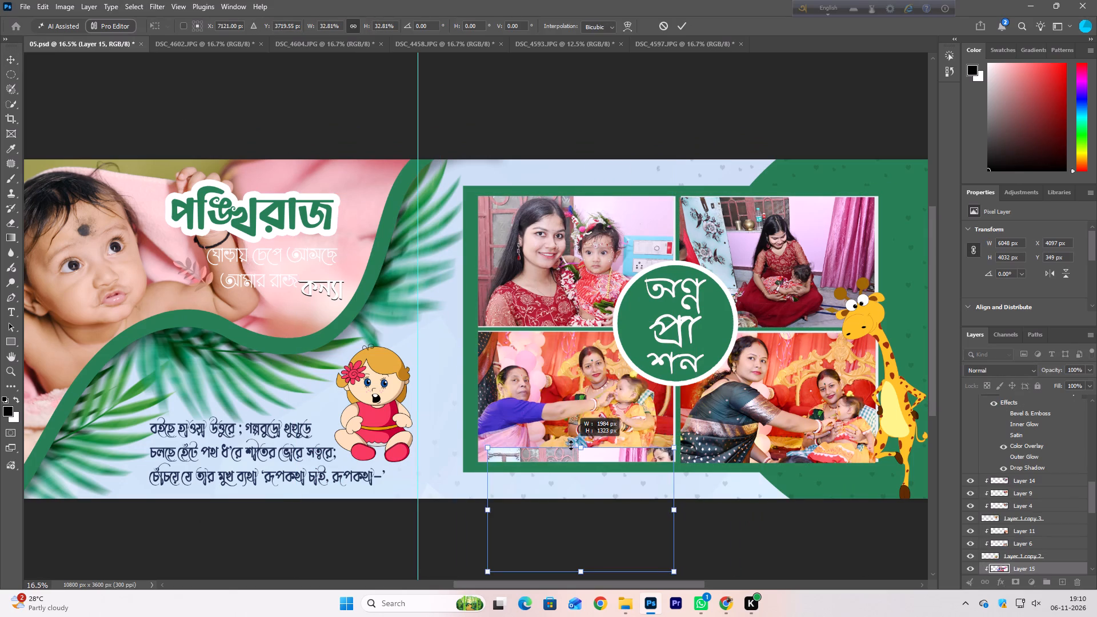
left_click_drag(571, 445, 571, 416)
left_click_drag(564, 455, 554, 357)
triple_click(554, 357)
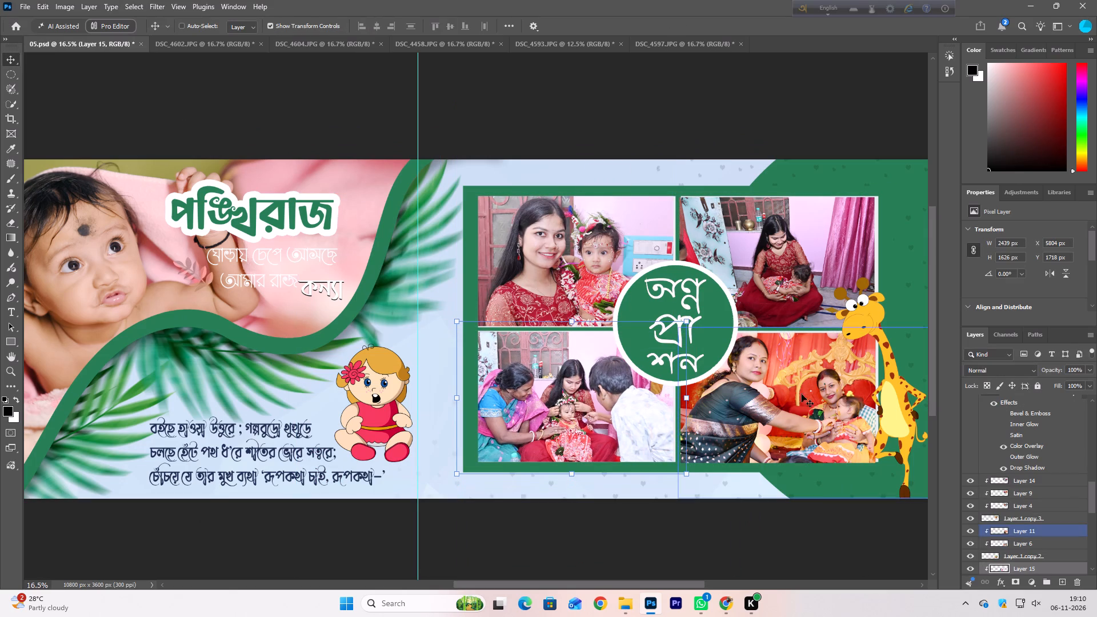
Bring DSC_4602.JPG in above Layer 11, clip it to the collage's lower-right frame, and fit it at about 2434 × 1623 px.
right_click(791, 378)
left_click(812, 386)
left_click(672, 52)
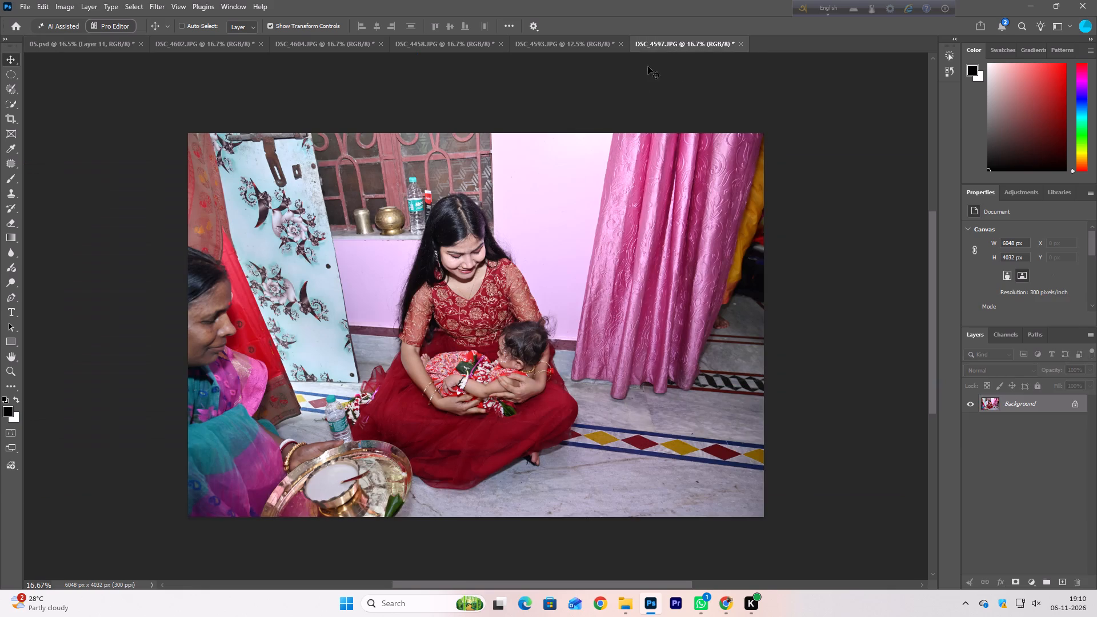
left_click(324, 50)
left_click(453, 45)
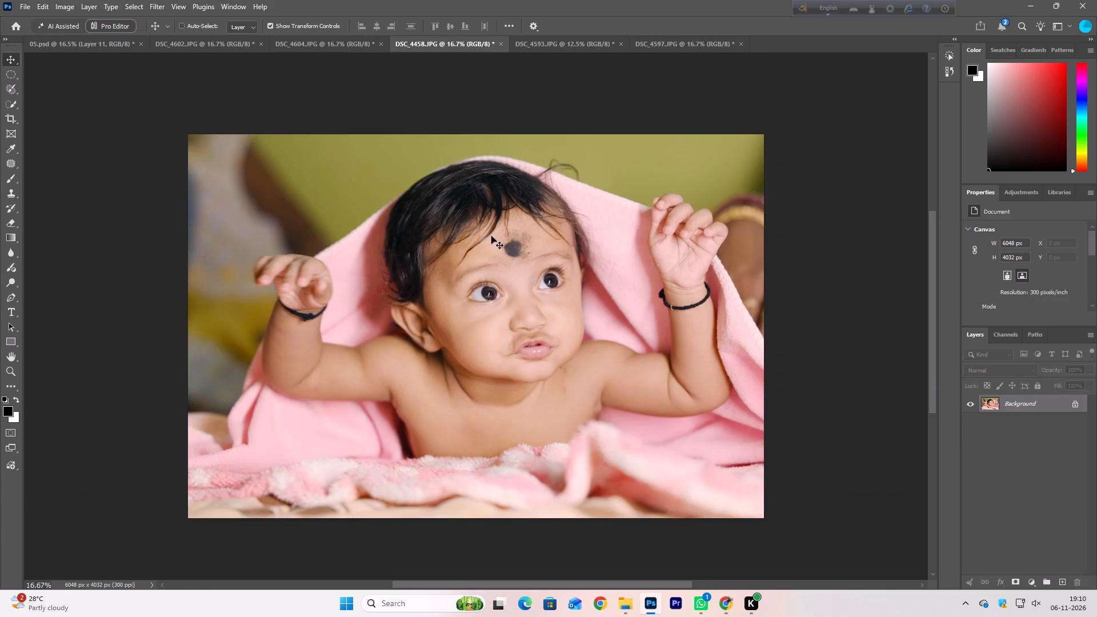
left_click(213, 38)
left_click_drag(399, 298, 88, 57)
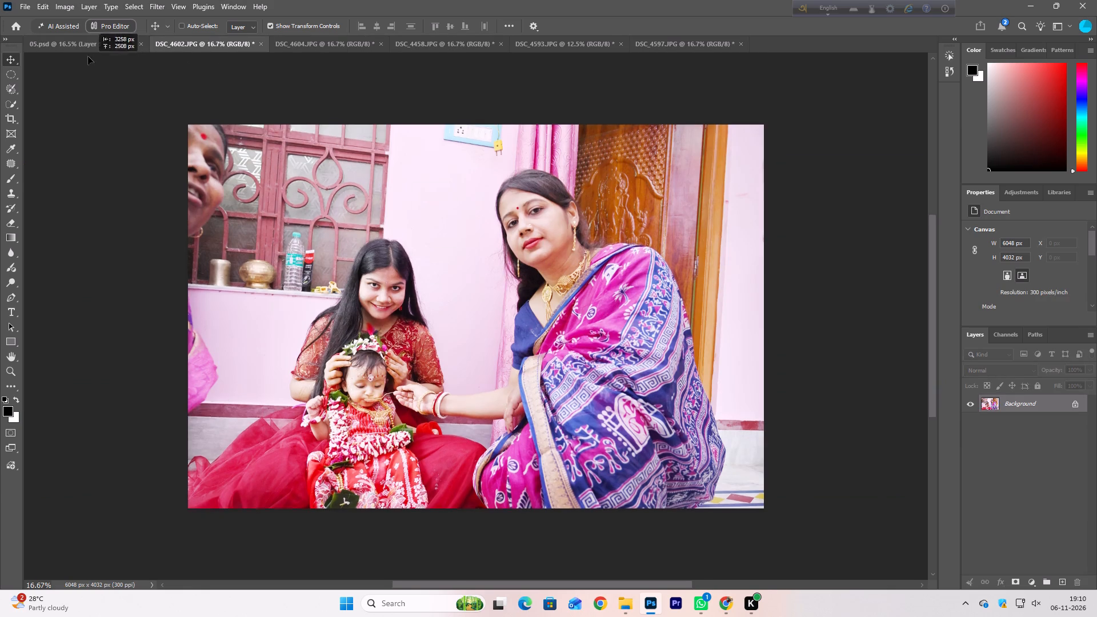
left_click_drag(88, 57, 756, 396)
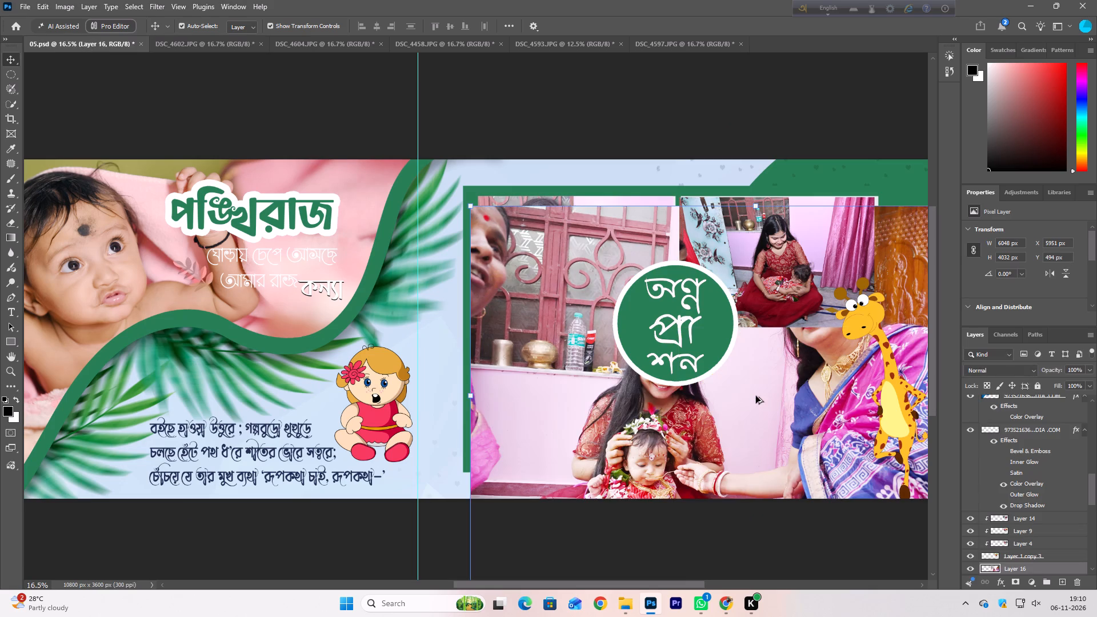
key("ctrl+alt+g")
left_click_drag(758, 207, 779, 433)
left_click_drag(779, 448, 798, 346)
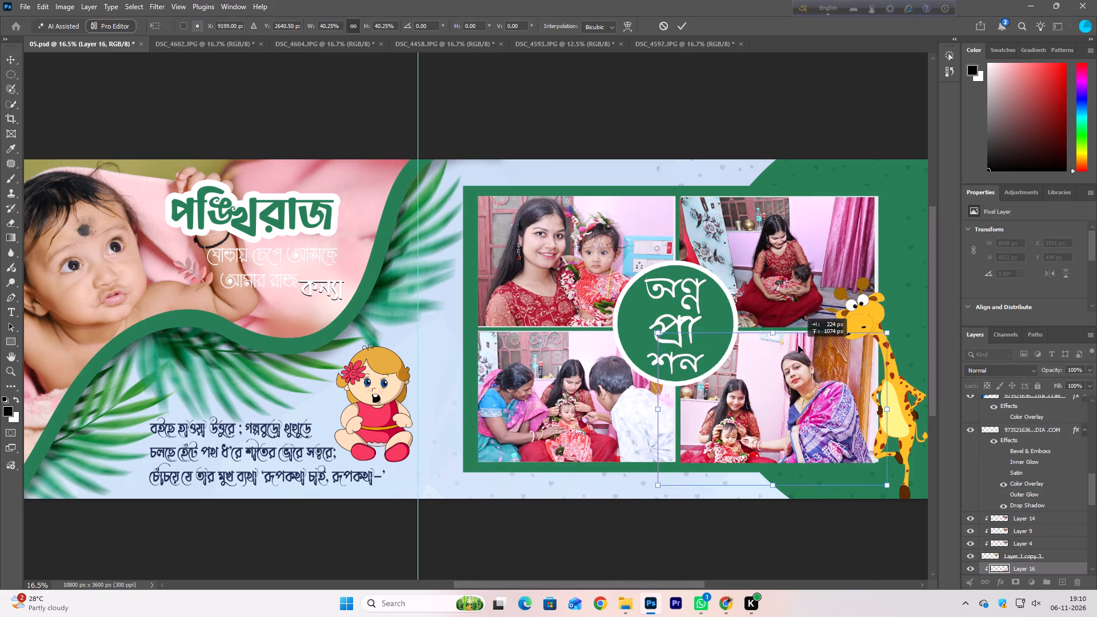
left_click_drag(798, 346, 801, 344)
double_click(801, 344)
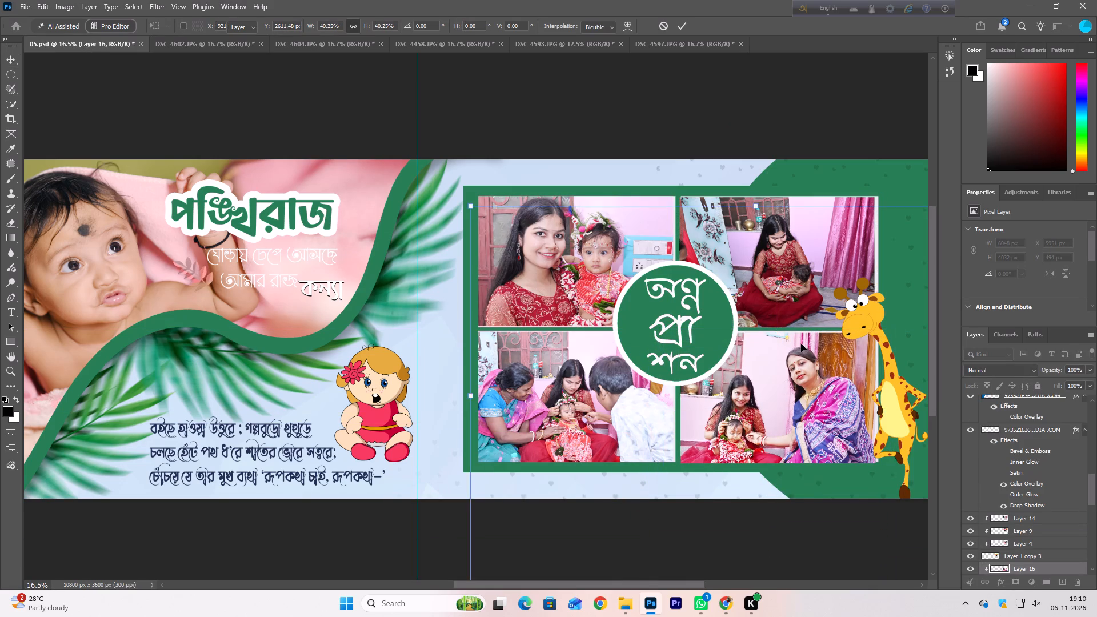
Save a layered PSD copy of the spread as 05 in the Disayani folder under F:, Job, Shovan Work.
key("ctrl+alt+s")
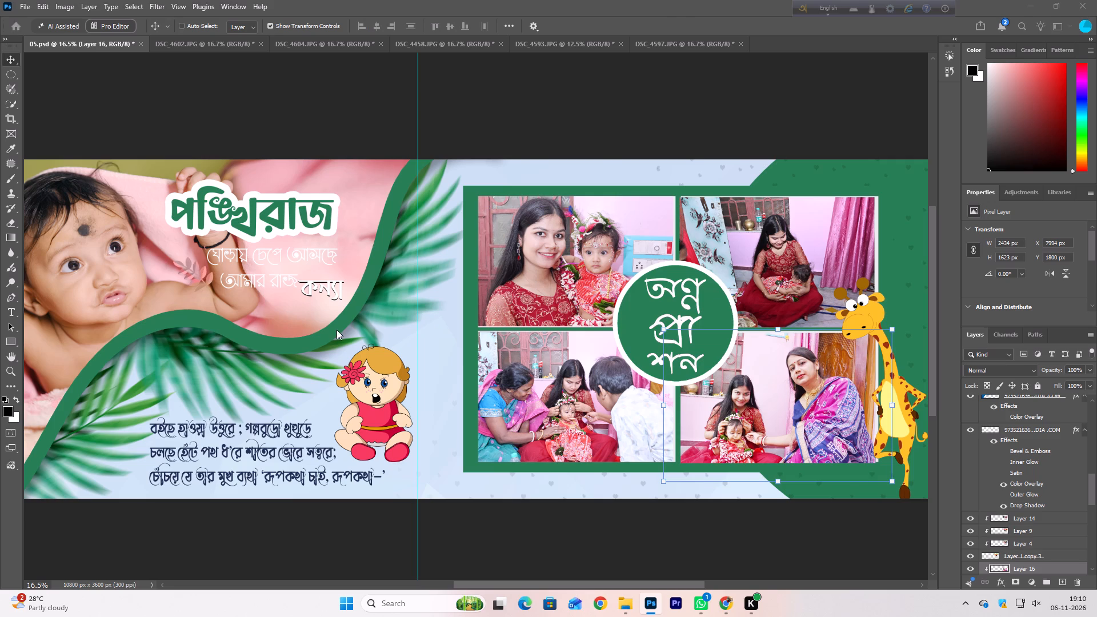
left_click(72, 330)
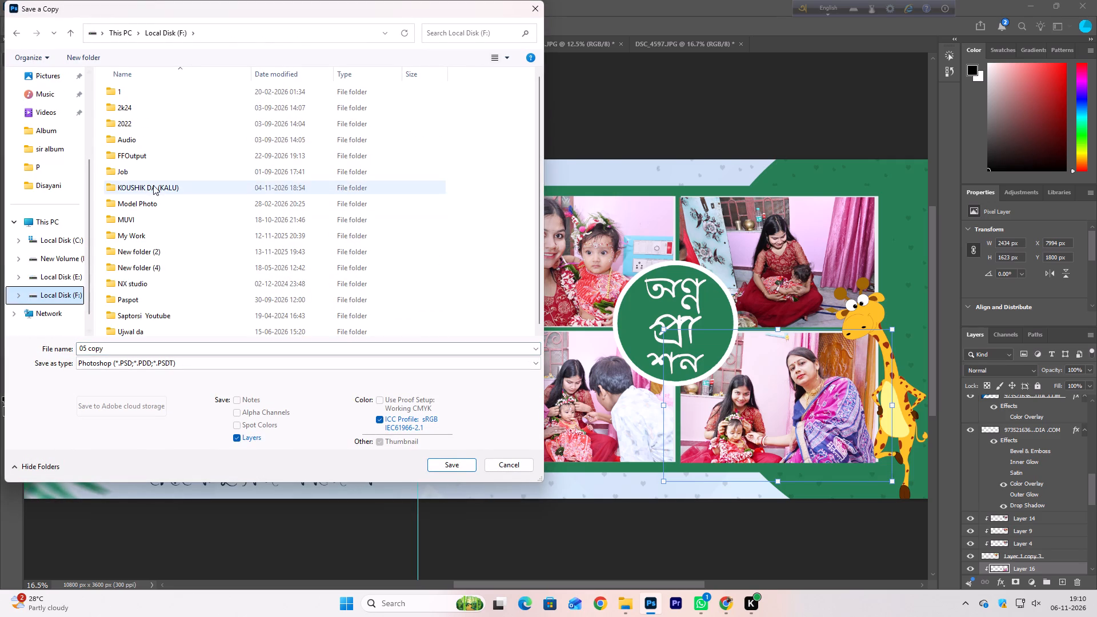
double_click(152, 171)
left_click(158, 175)
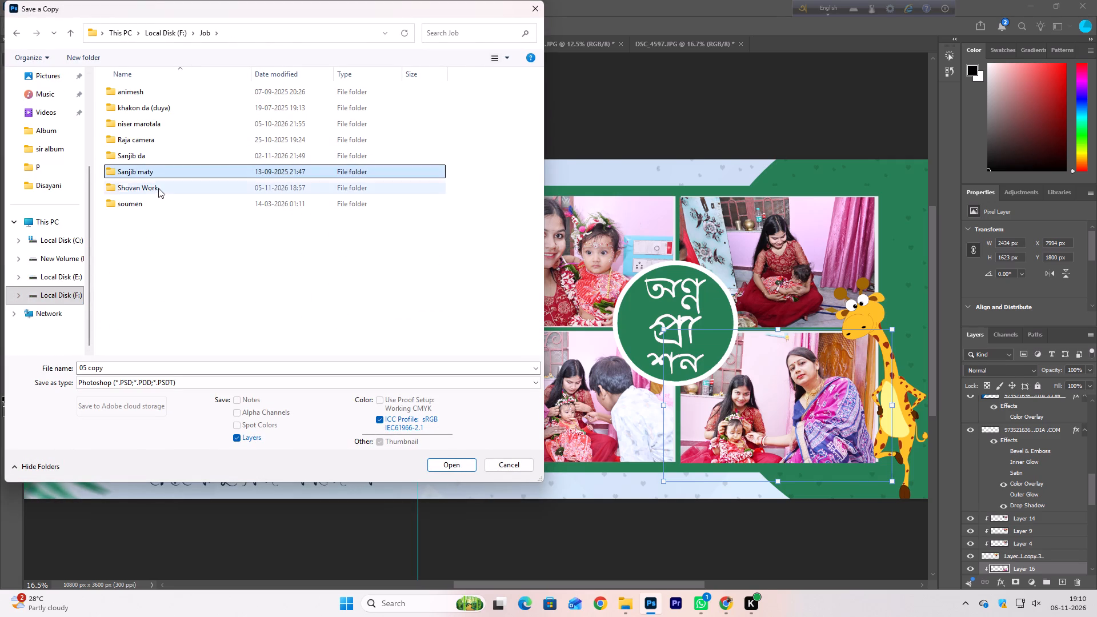
double_click(158, 189)
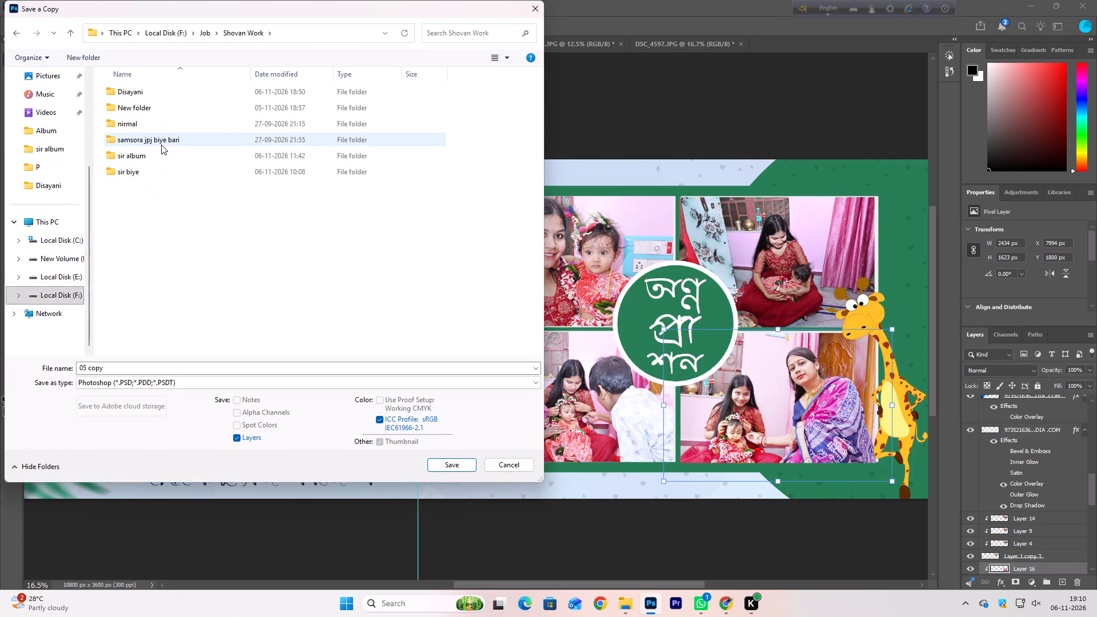
double_click(163, 95)
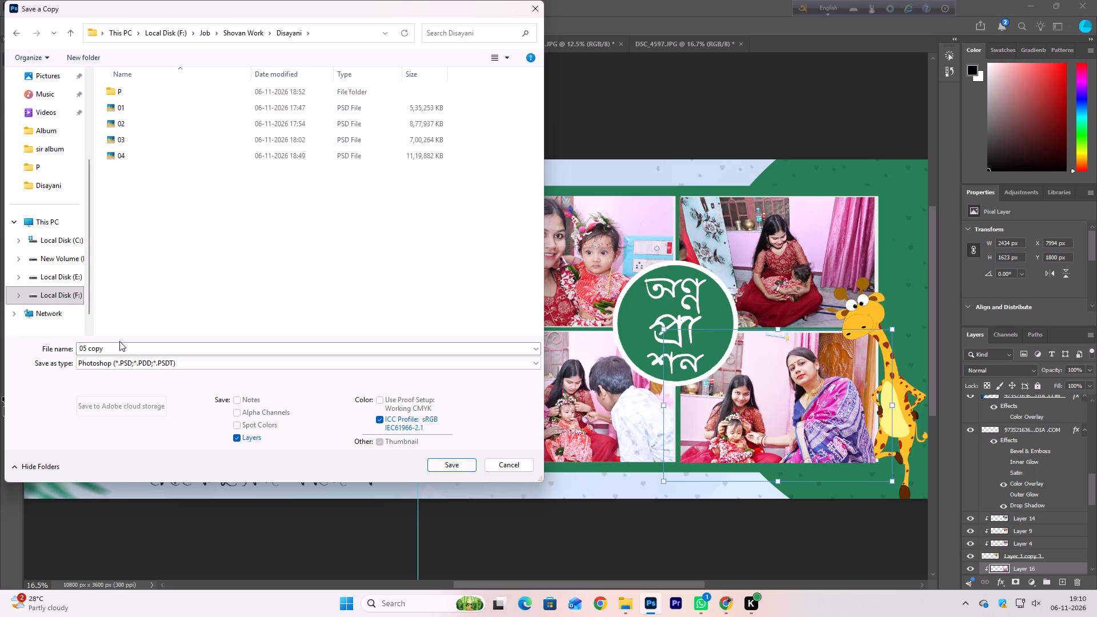
left_click(117, 348)
triple_click(117, 348)
double_click(117, 348)
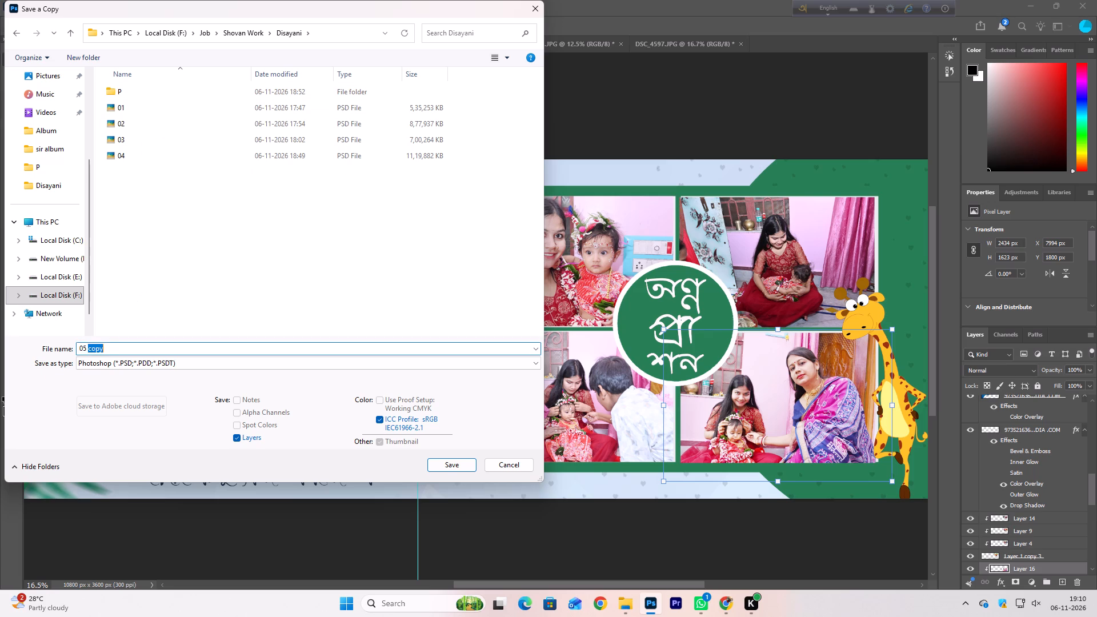
key("BackSpace")
key("Return")
key("Return")
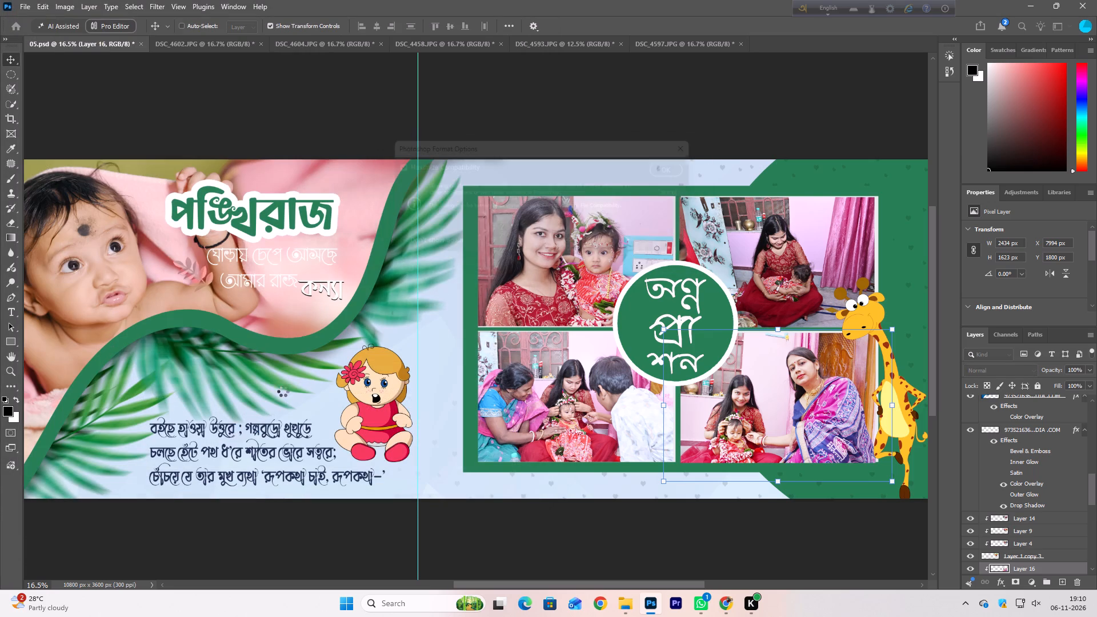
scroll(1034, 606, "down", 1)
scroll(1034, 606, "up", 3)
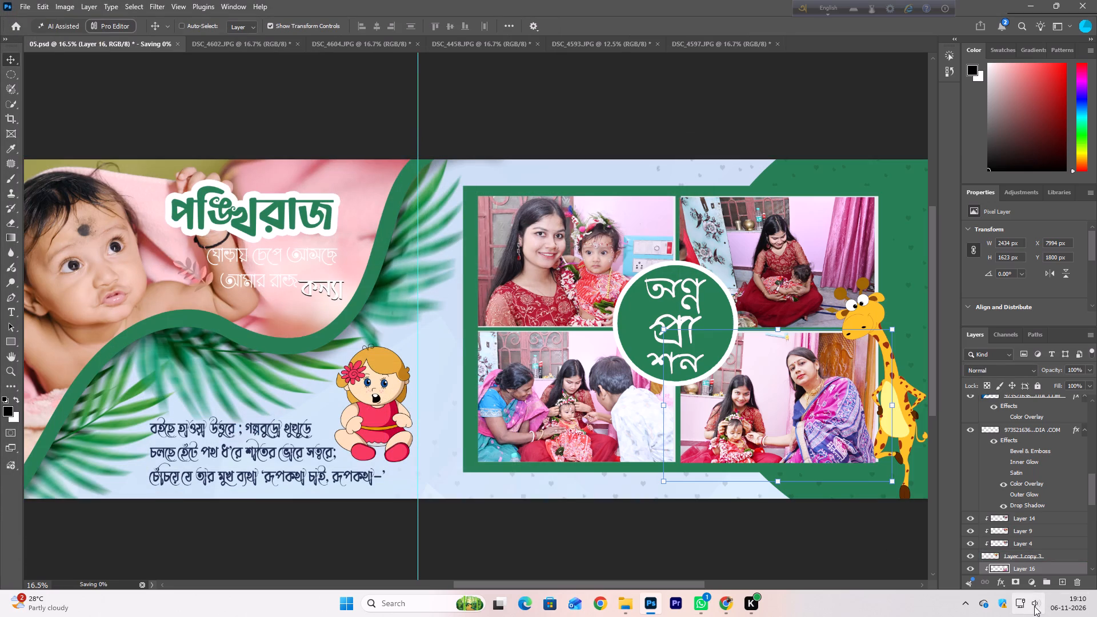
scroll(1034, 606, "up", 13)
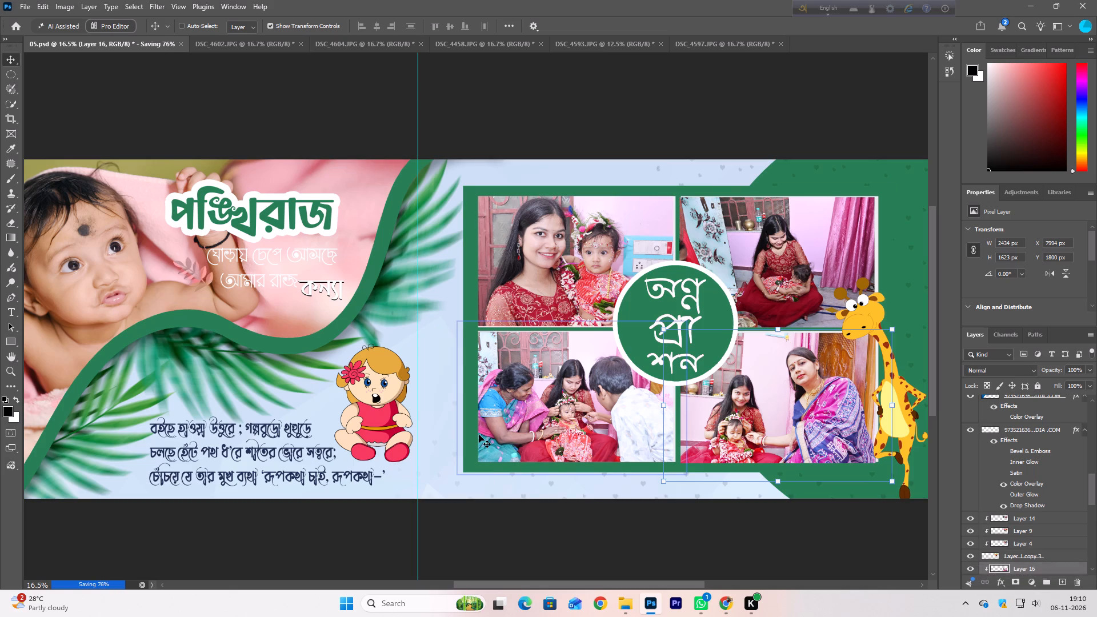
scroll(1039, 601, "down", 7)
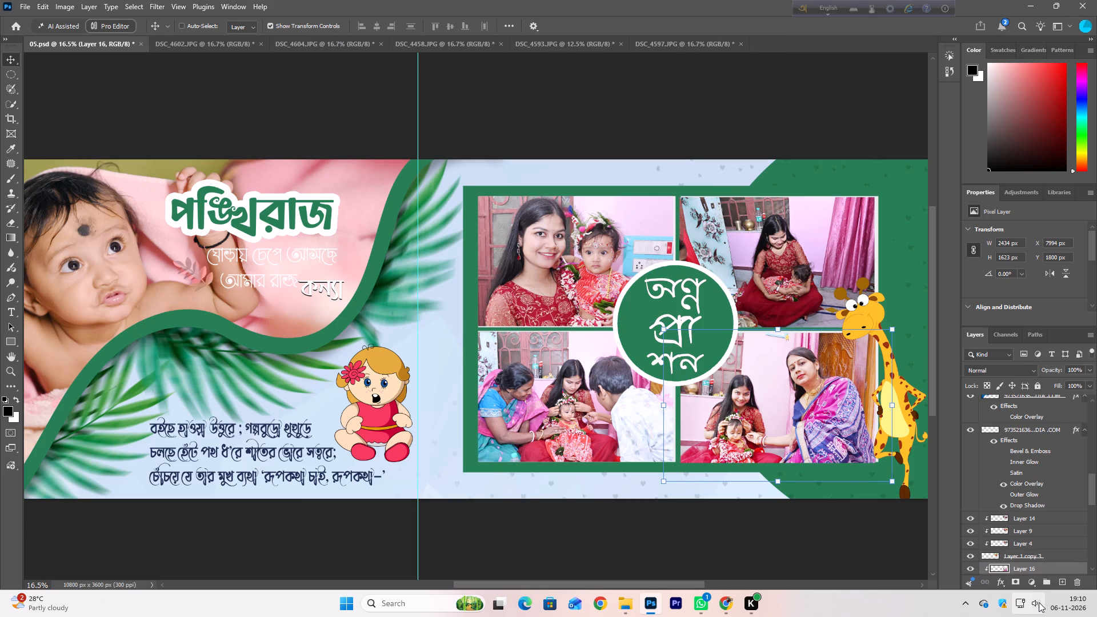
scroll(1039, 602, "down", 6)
Start saving another copy of spread 05 and browse to the Shovan Work folder inside Job on drive F:.
key("ctrl+alt+s")
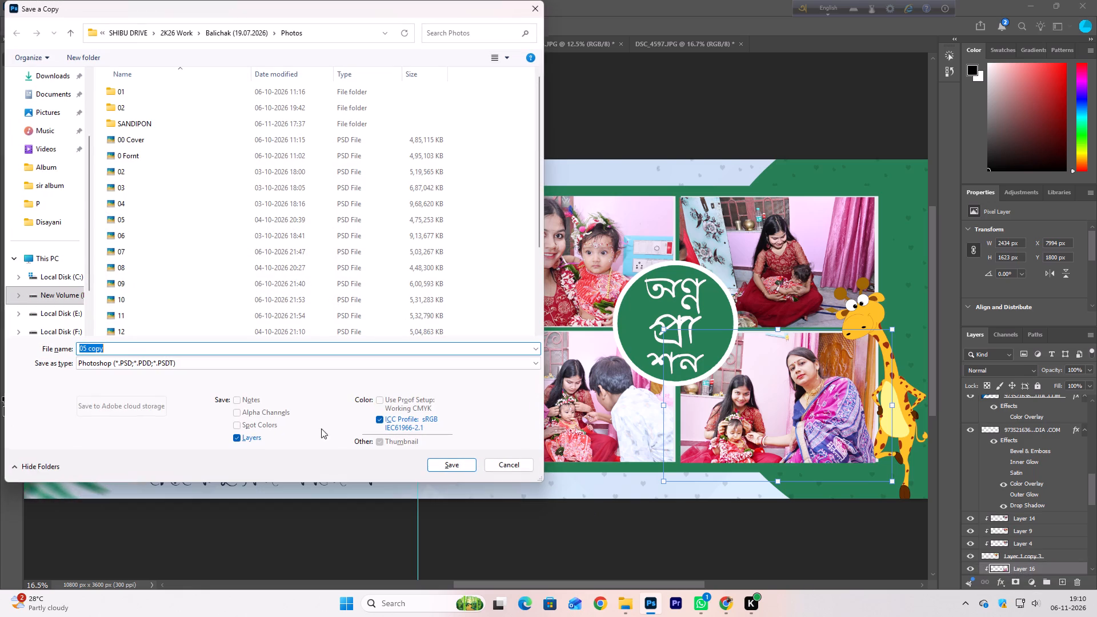
left_click(74, 333)
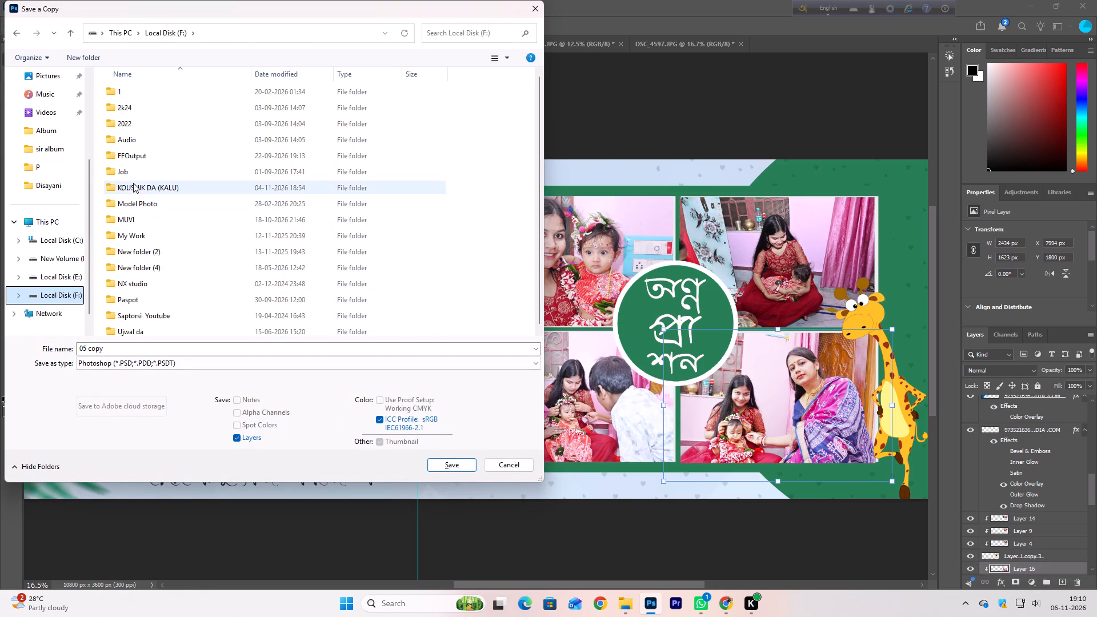
double_click(141, 173)
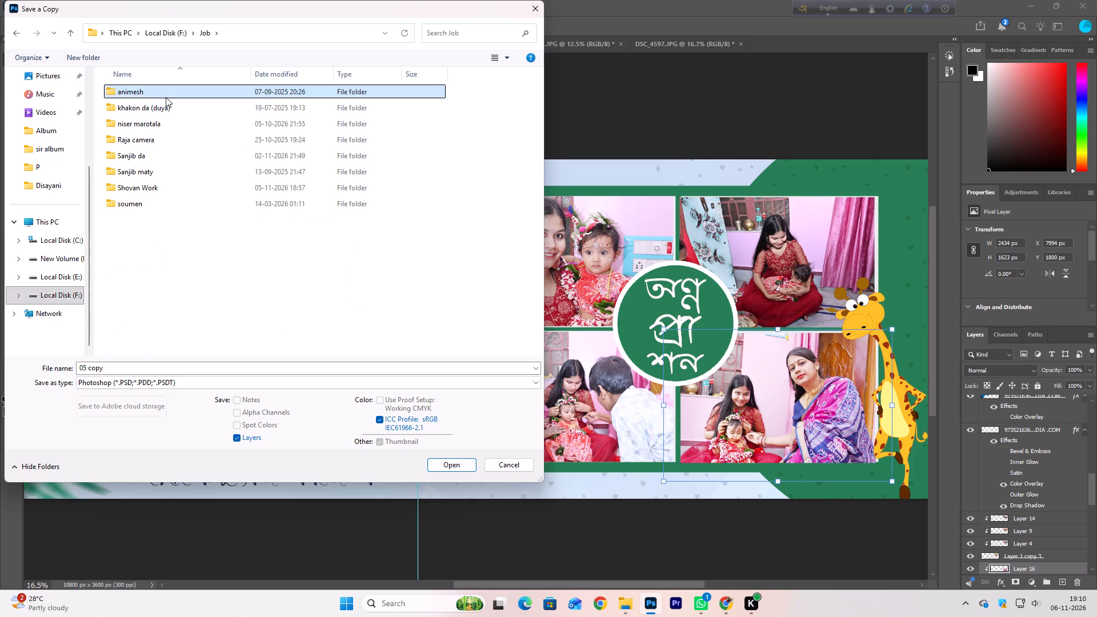
double_click(166, 97)
left_click(67, 38)
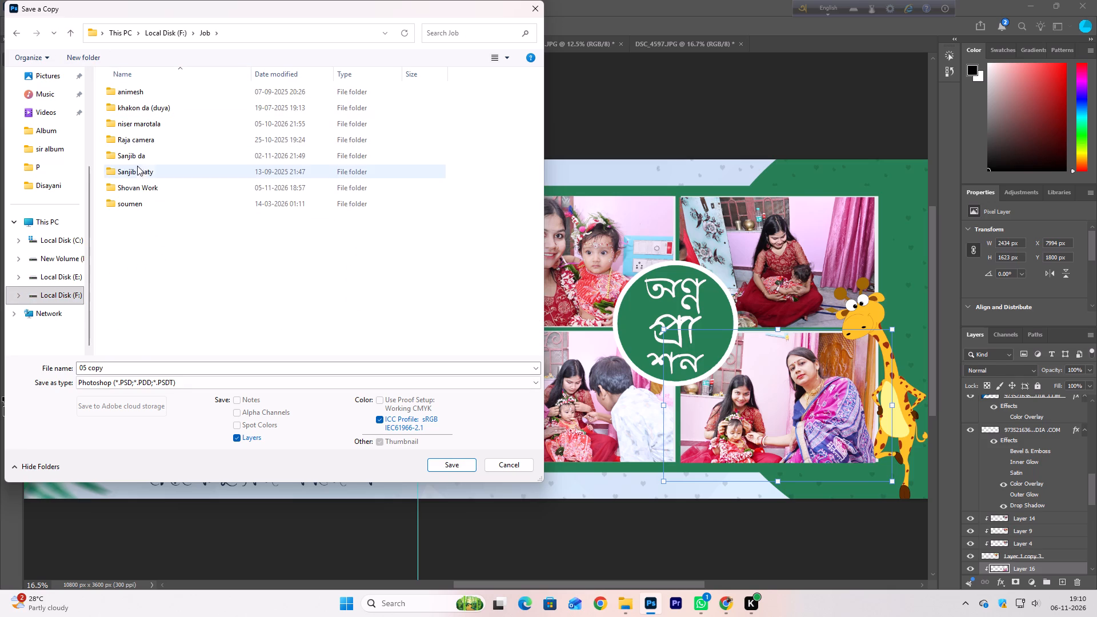
double_click(166, 185)
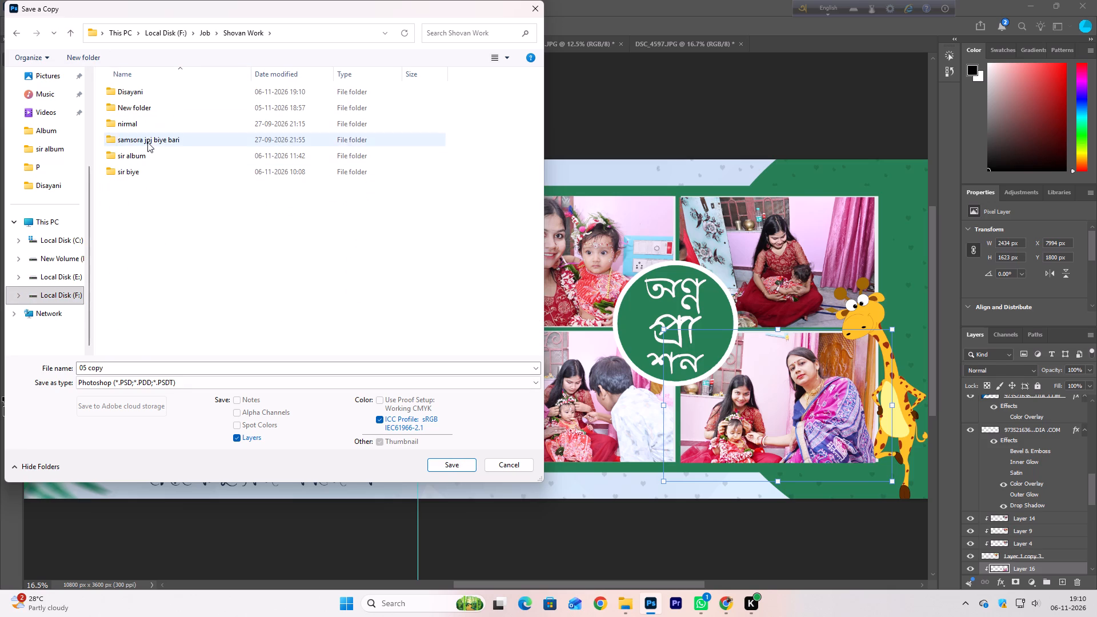
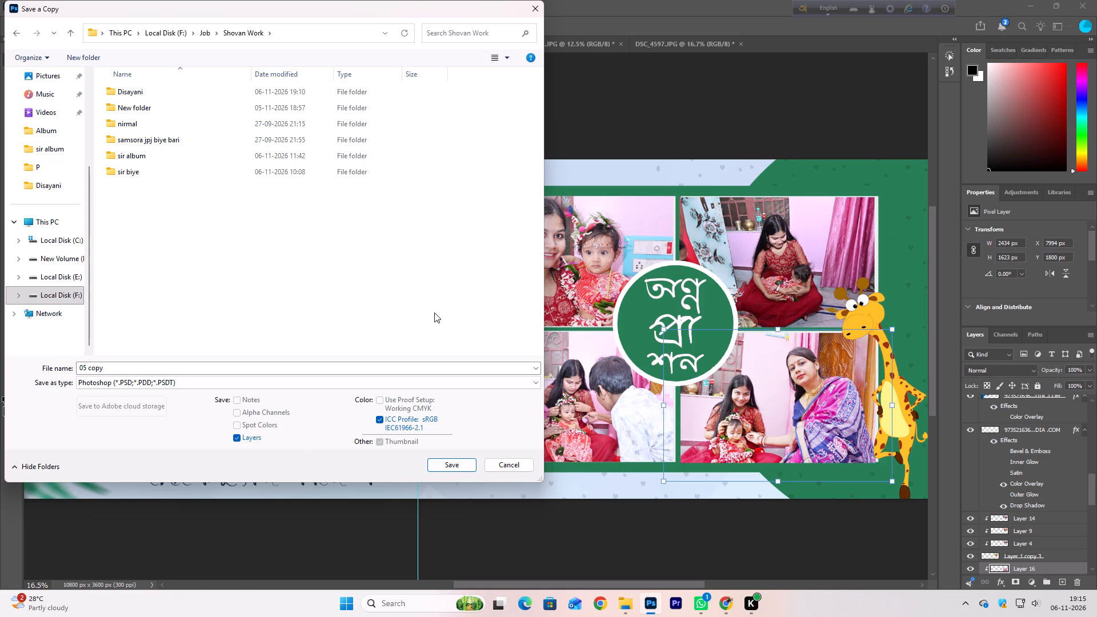
Save a JPEG copy of the spread as 05 copy in the Disayani folder inside Shovan Work.
double_click(157, 97)
left_click(157, 360)
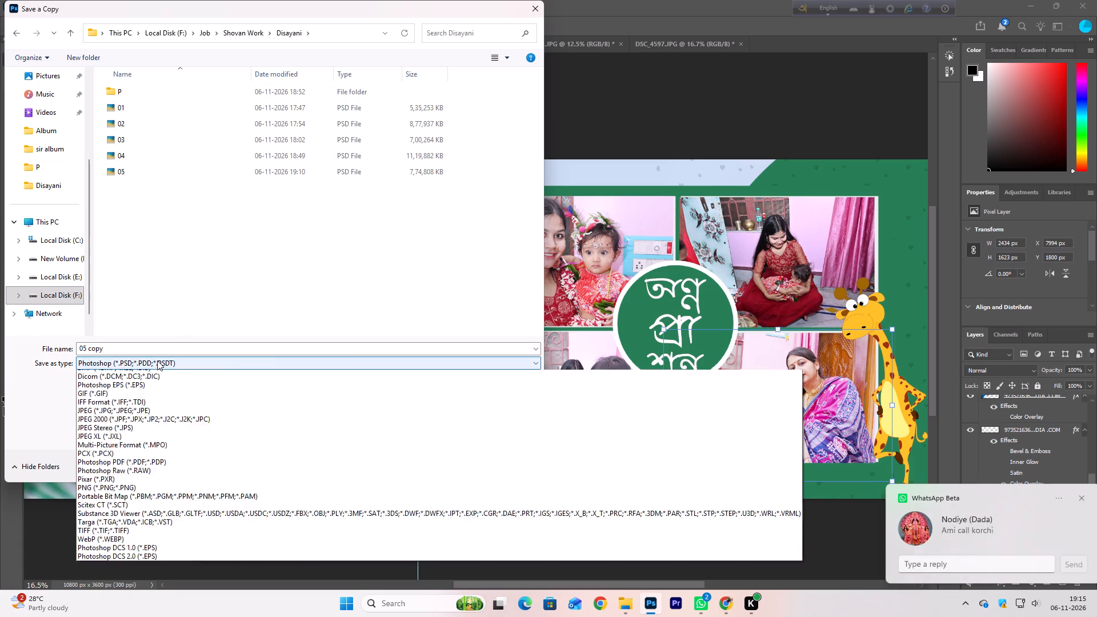
left_click(151, 440)
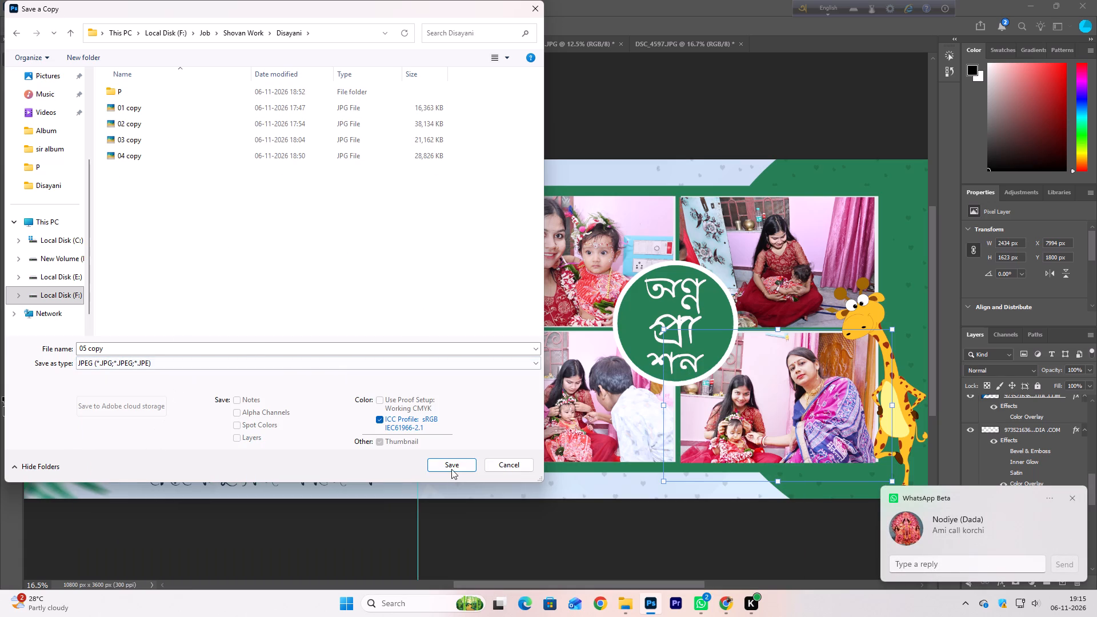
left_click(451, 467)
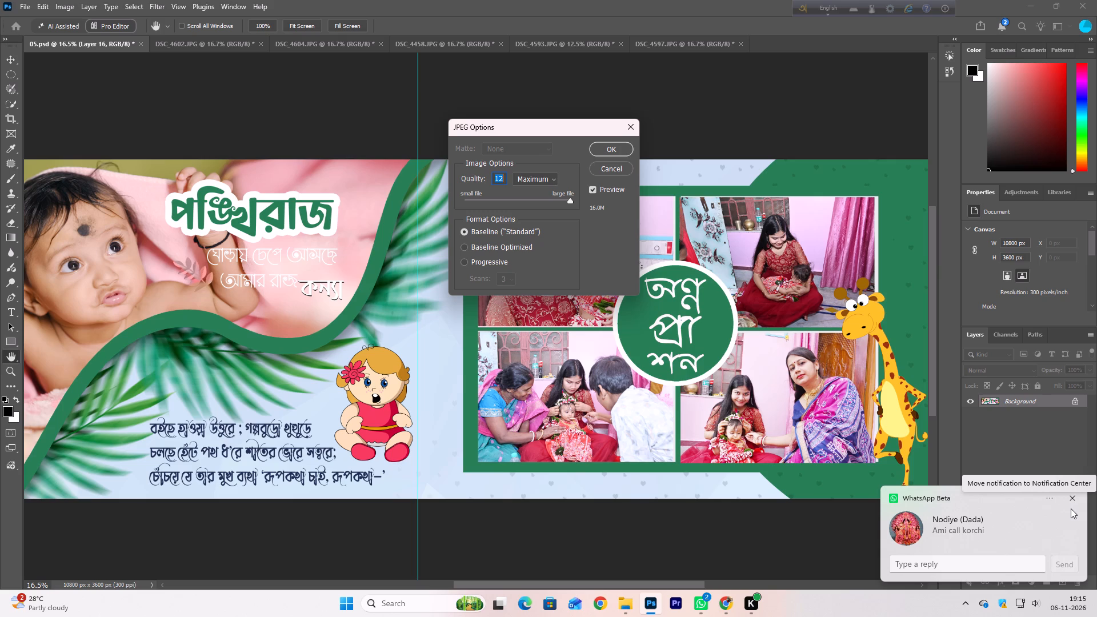
left_click(907, 567)
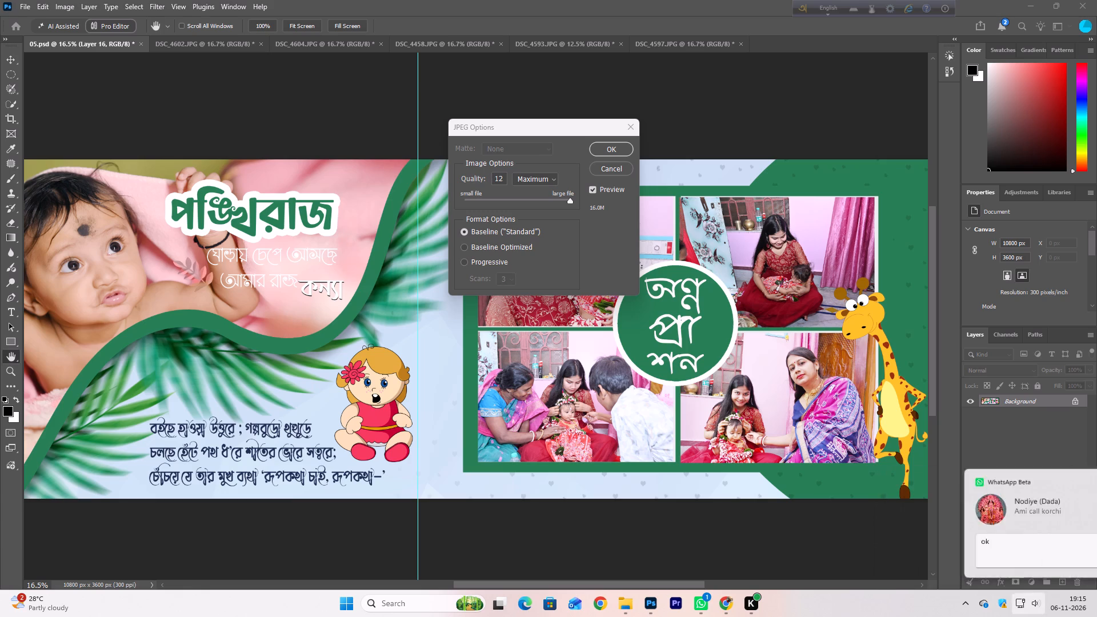
Finish the JPEG export at quality 12 (Maximum) with the Baseline ("Standard") format.
left_click(607, 149)
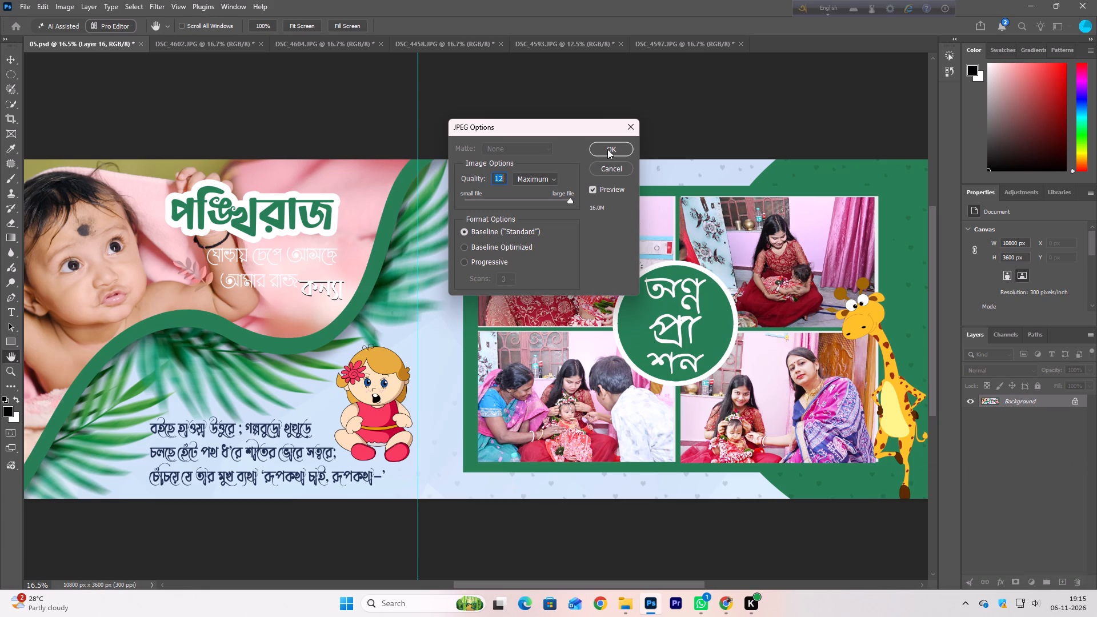
left_click(612, 149)
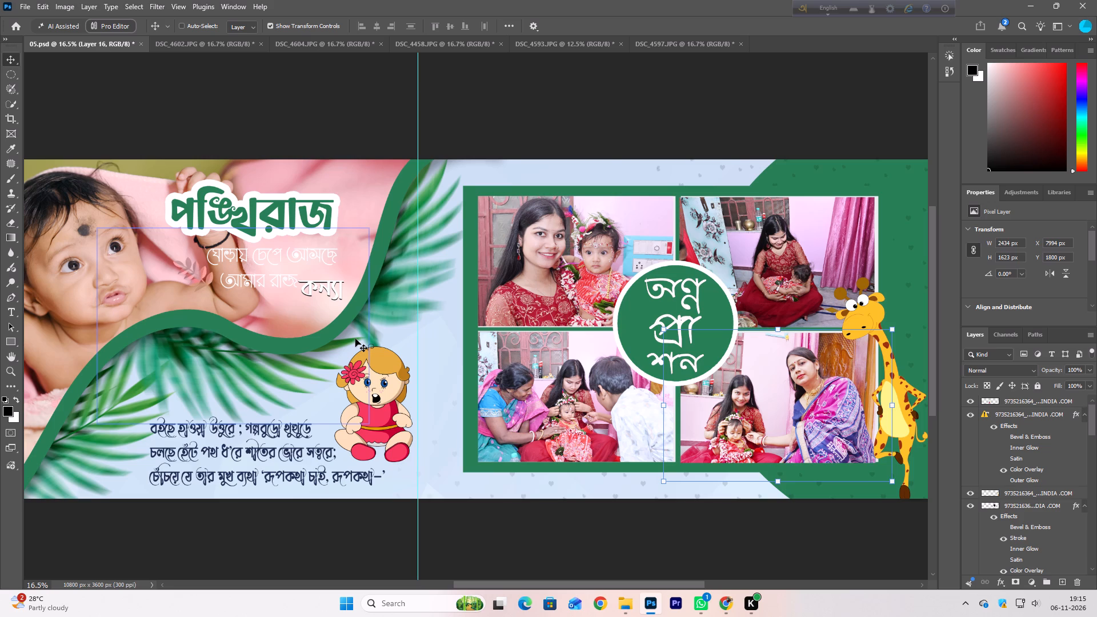
Close the source photos DSC_4597.JPG, DSC_4593.JPG and DSC_4458.JPG, saving their changes with the default JPEG options.
left_click(740, 46)
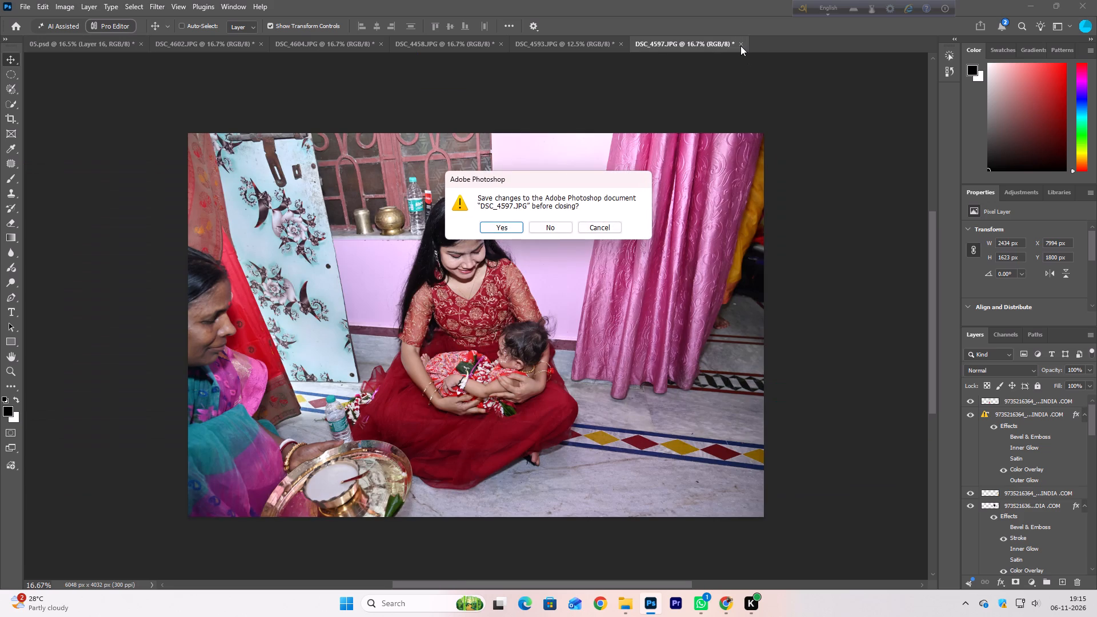
key("Return")
key("Return")
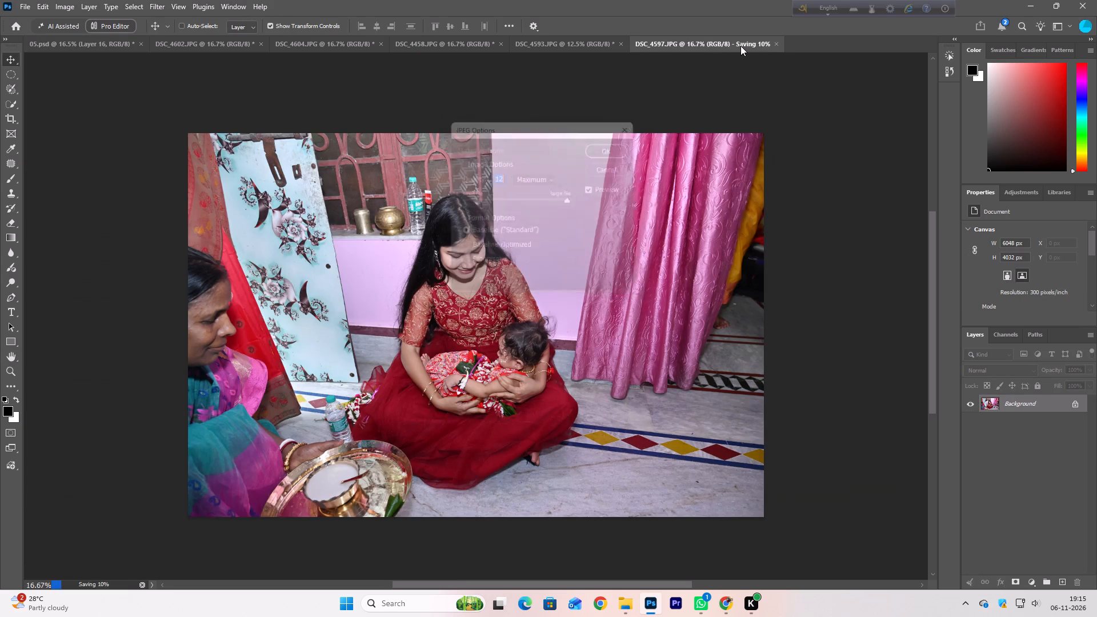
left_click(622, 44)
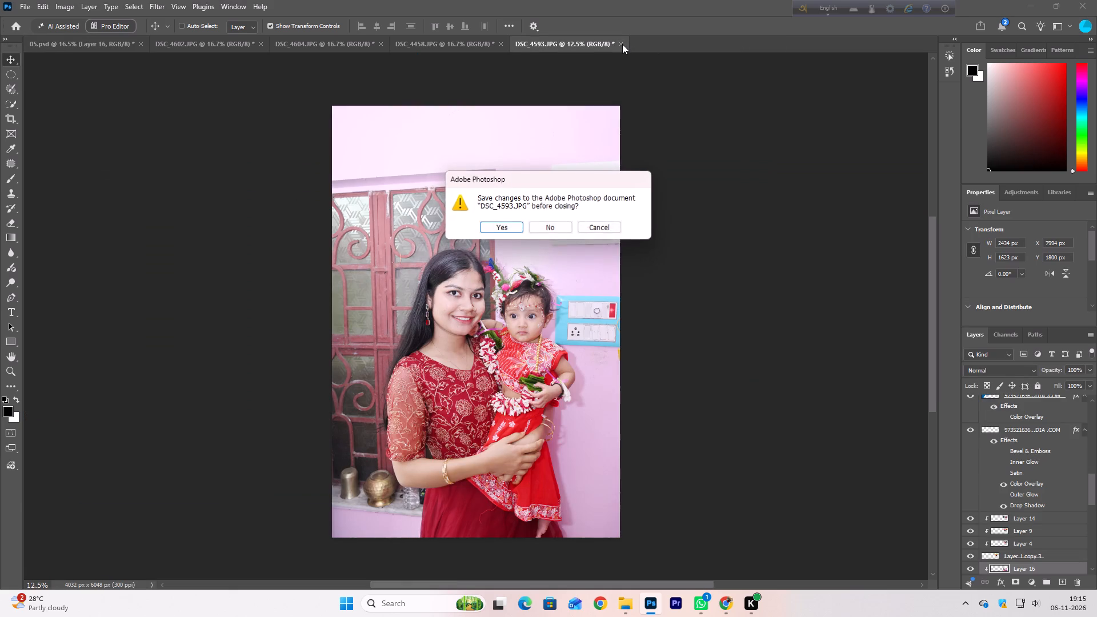
key("Return")
key("Return")
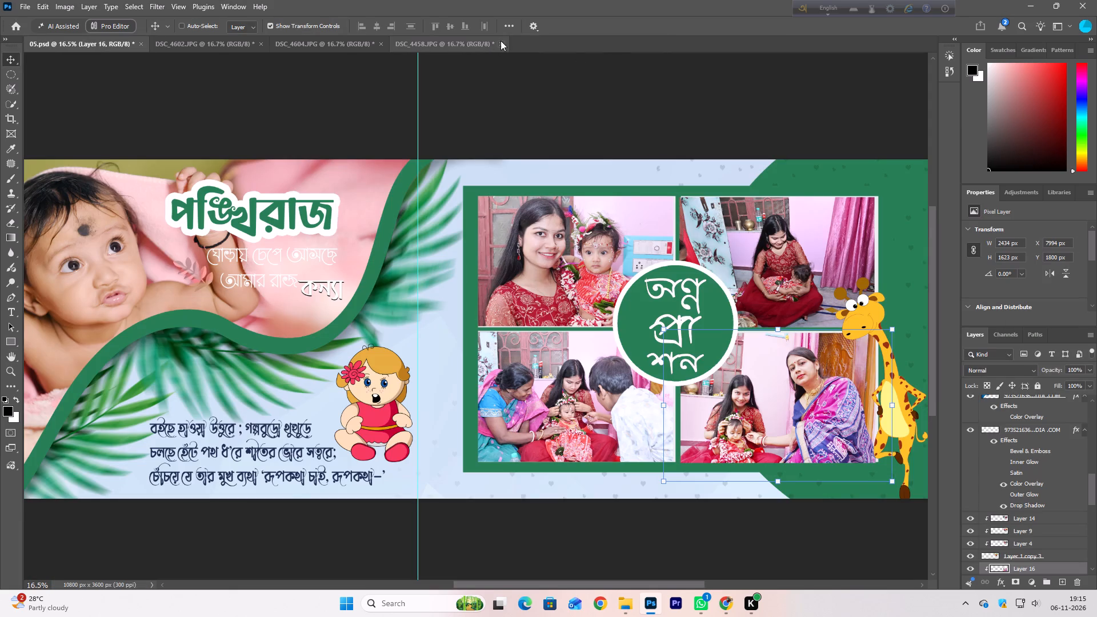
left_click(499, 44)
key("Return")
key("Return")
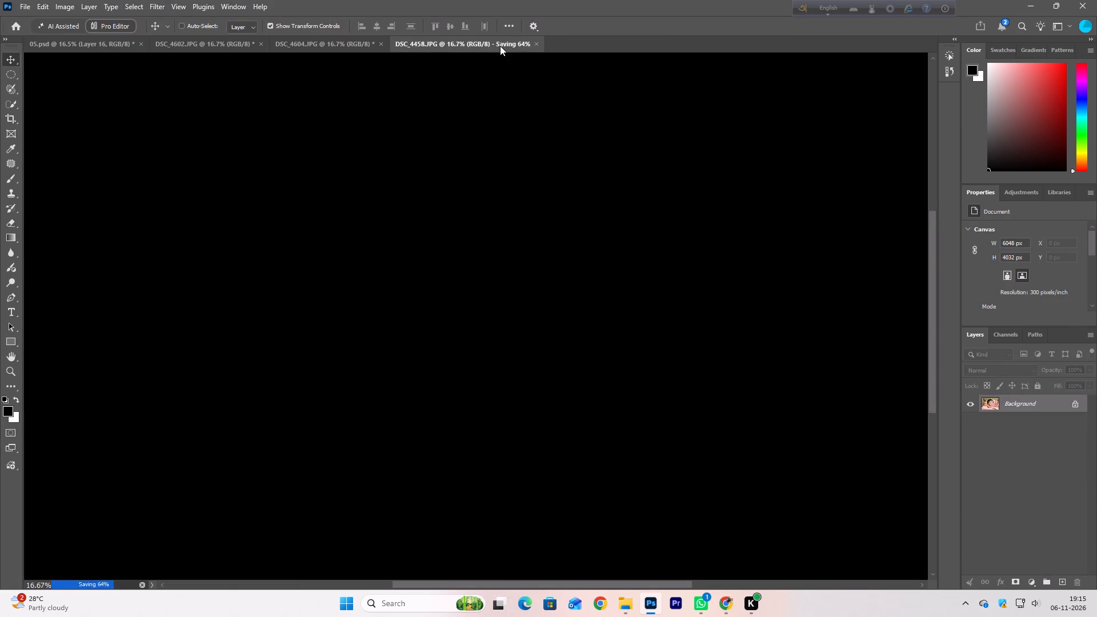
Close the source photos DSC_4604.JPG and DSC_4602.JPG, saving their changes with the default JPEG options.
left_click(383, 44)
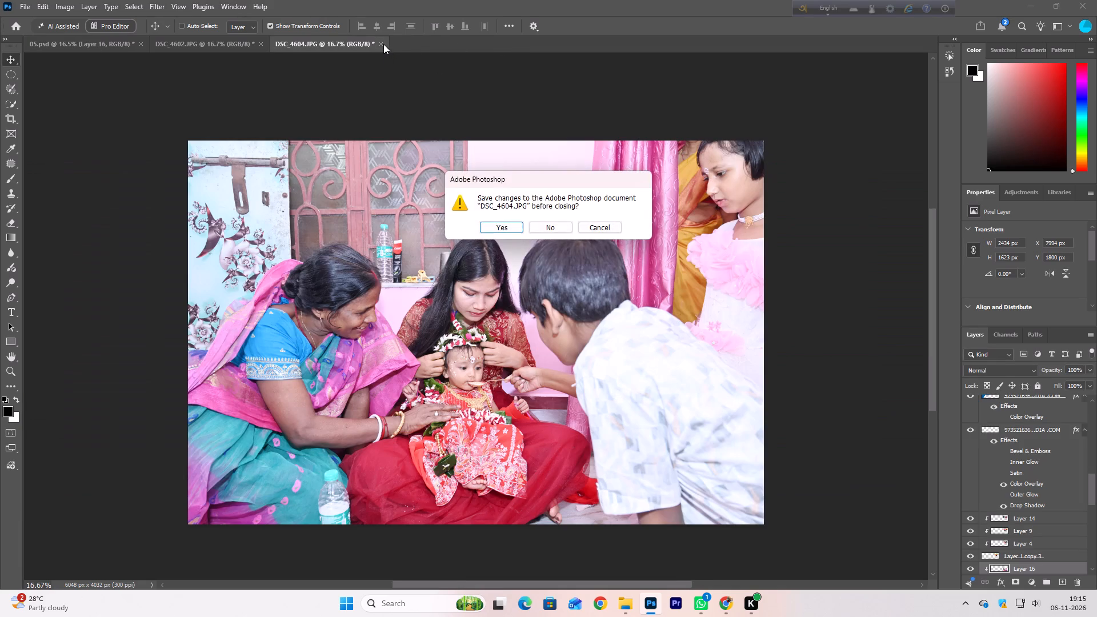
key("Return")
key("Return")
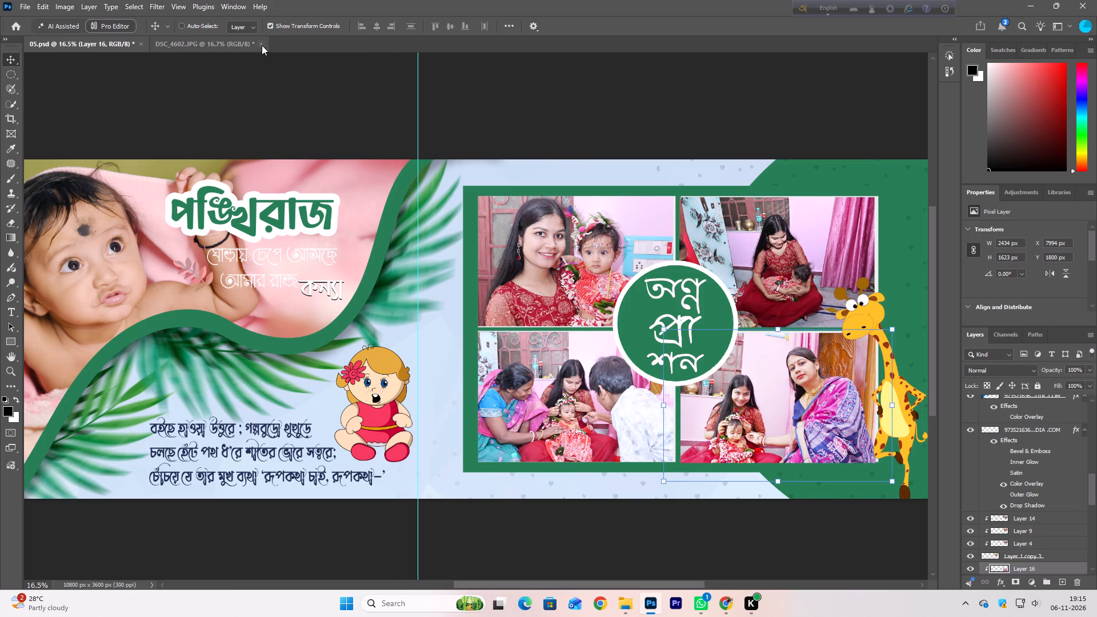
left_click(262, 45)
key("Return")
key("Return")
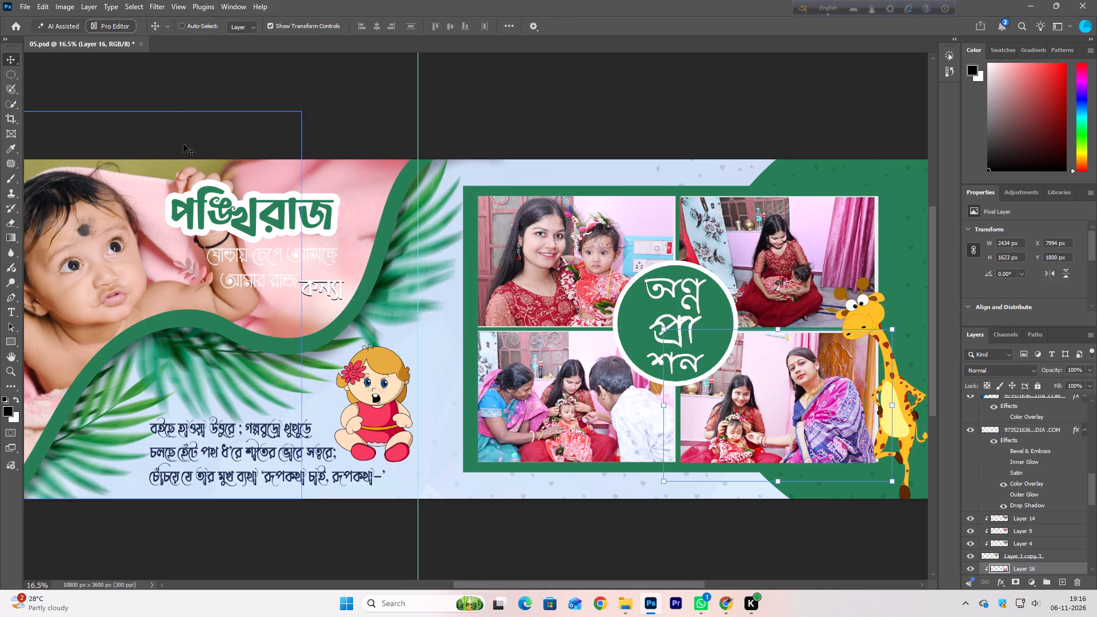
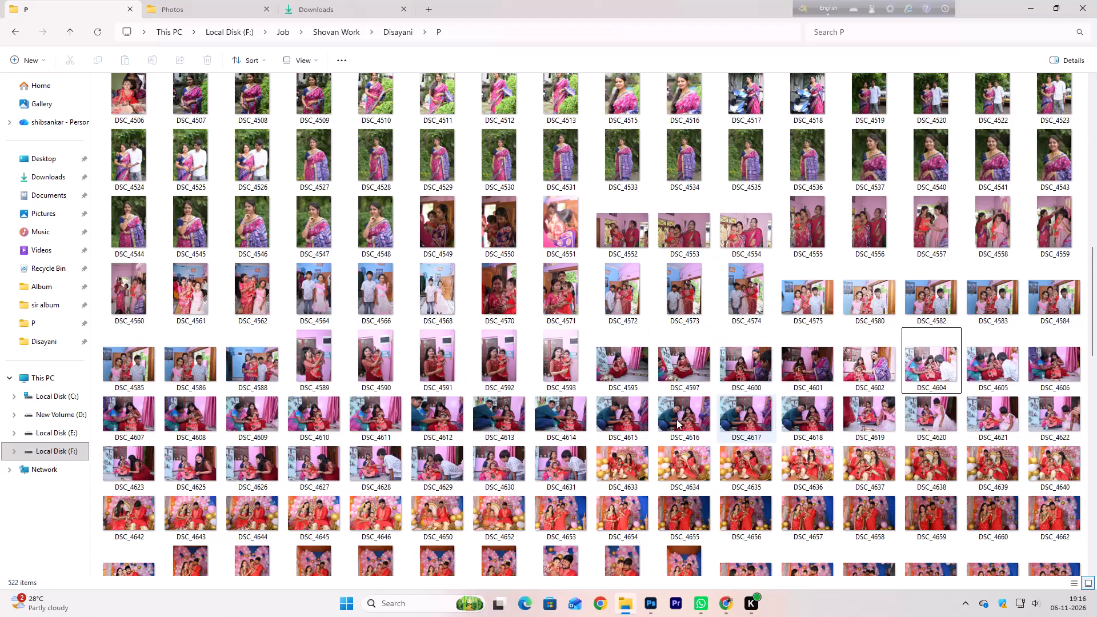
Look through the client photo thumbnails in the P folder inside Disayani for pictures to use in the album.
scroll(564, 375, "up", 3, "ctrl")
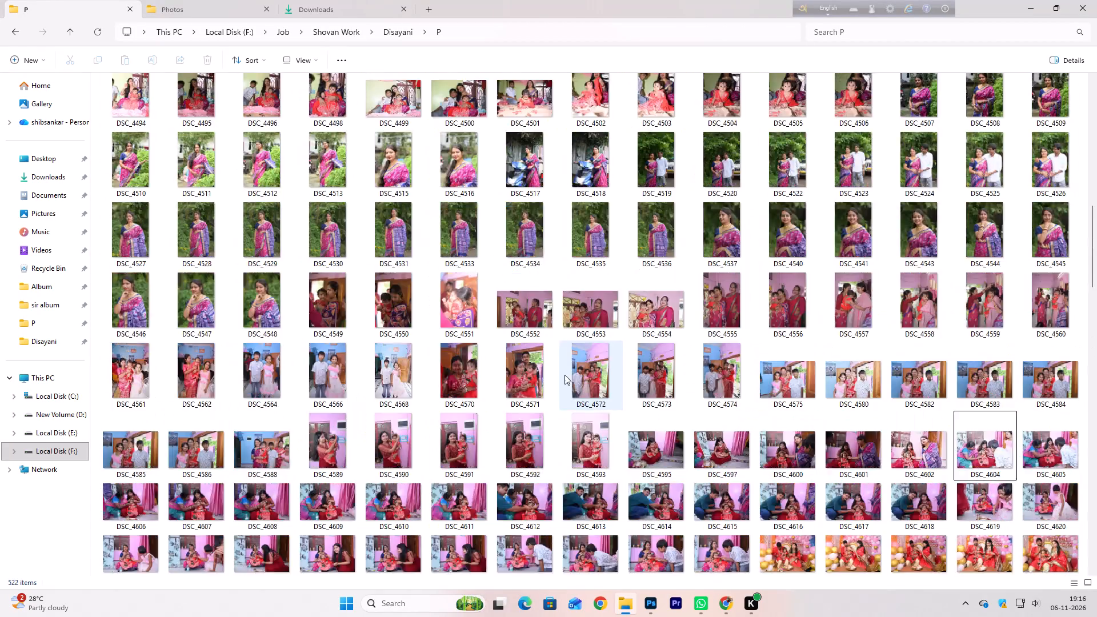
scroll(564, 375, "up", 10, "ctrl")
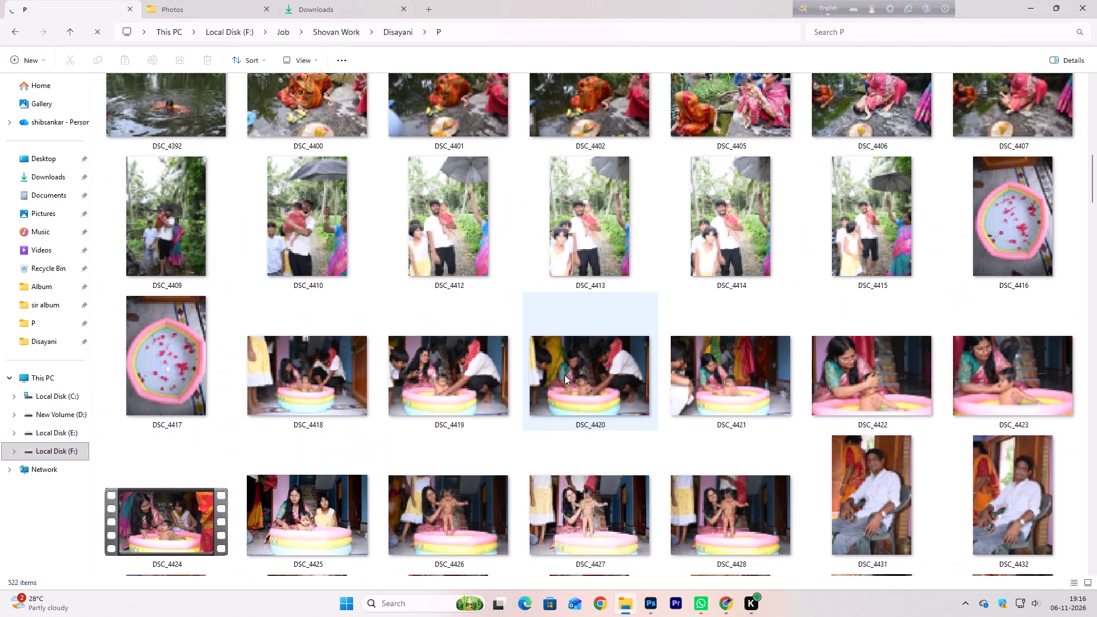
scroll(564, 375, "down", 7, "ctrl")
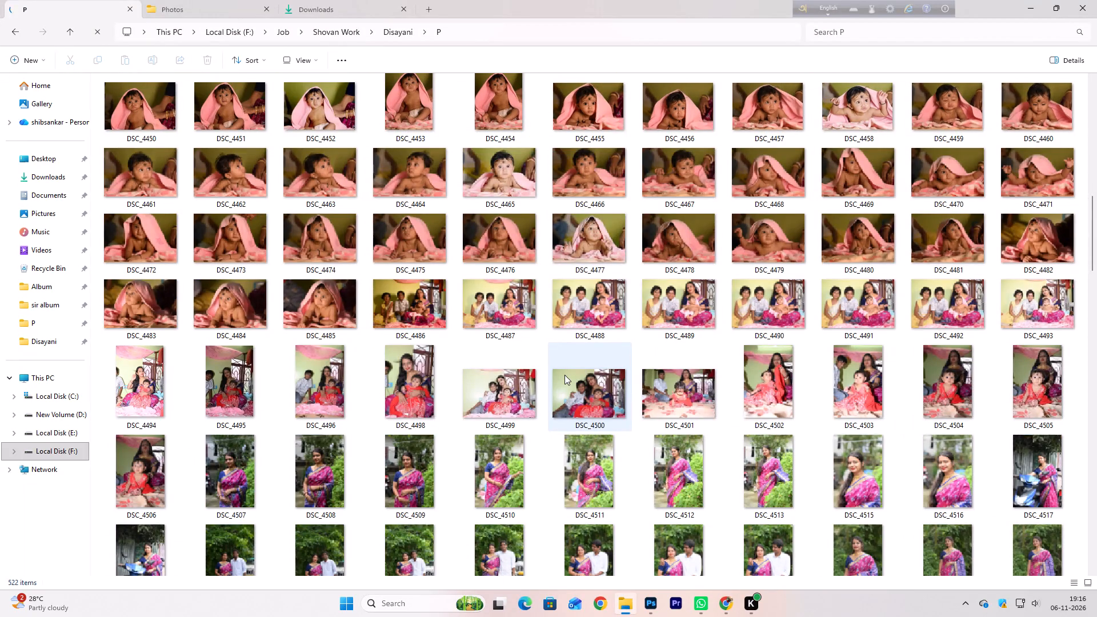